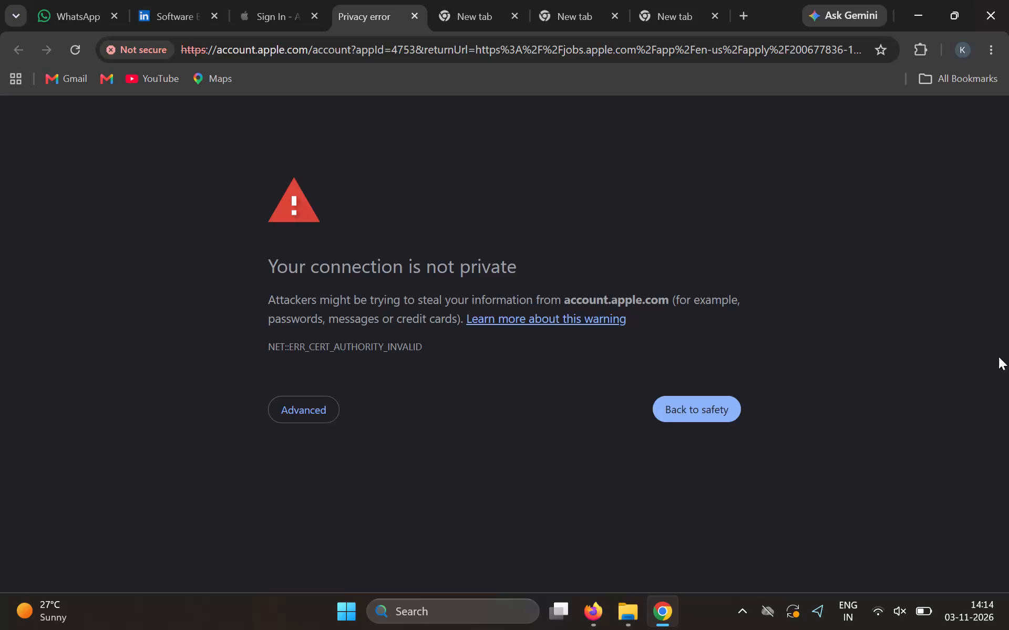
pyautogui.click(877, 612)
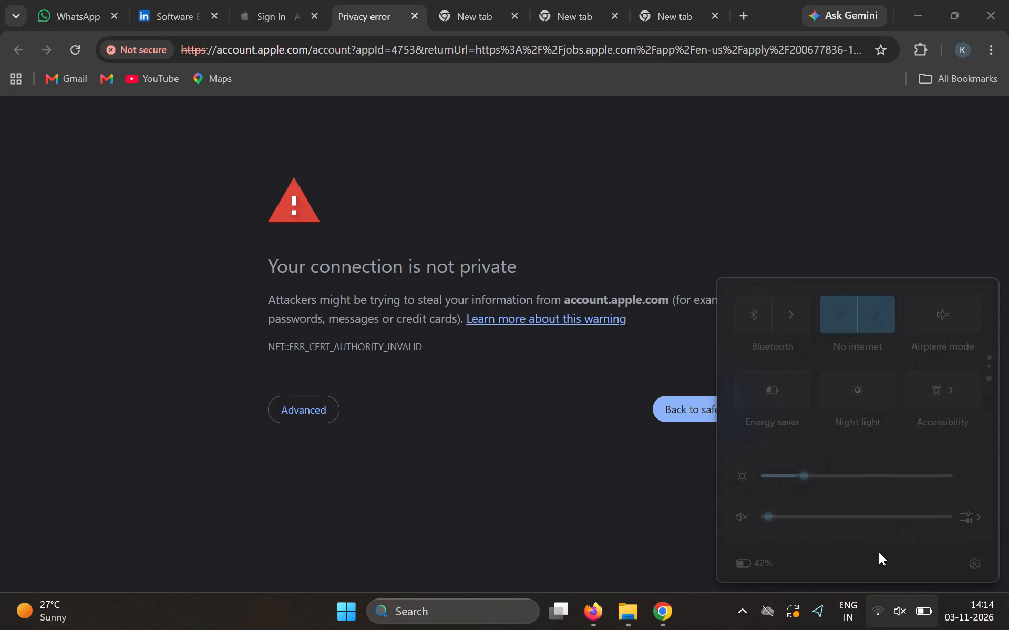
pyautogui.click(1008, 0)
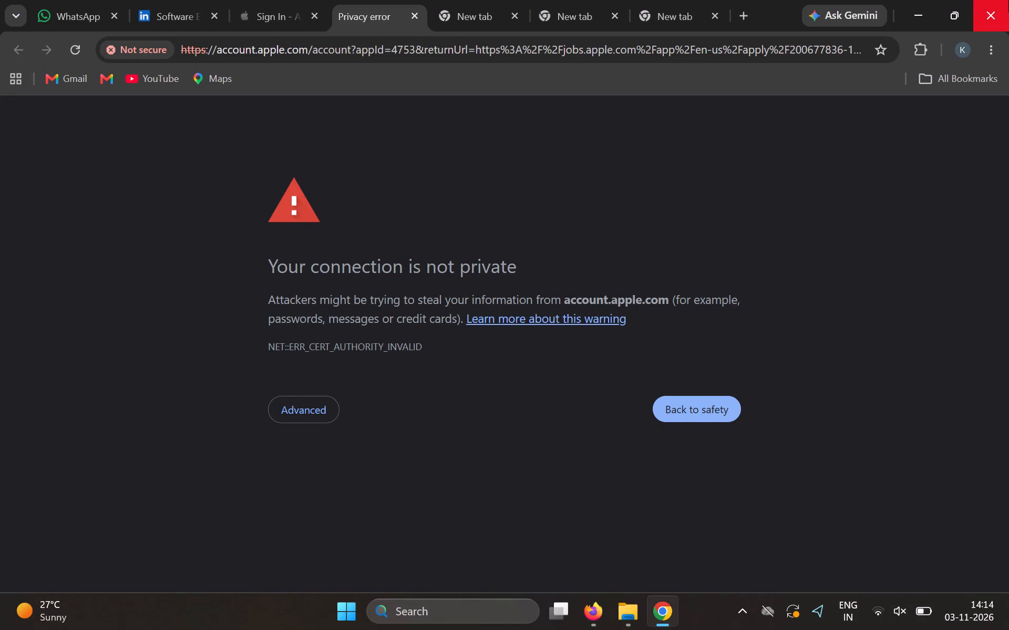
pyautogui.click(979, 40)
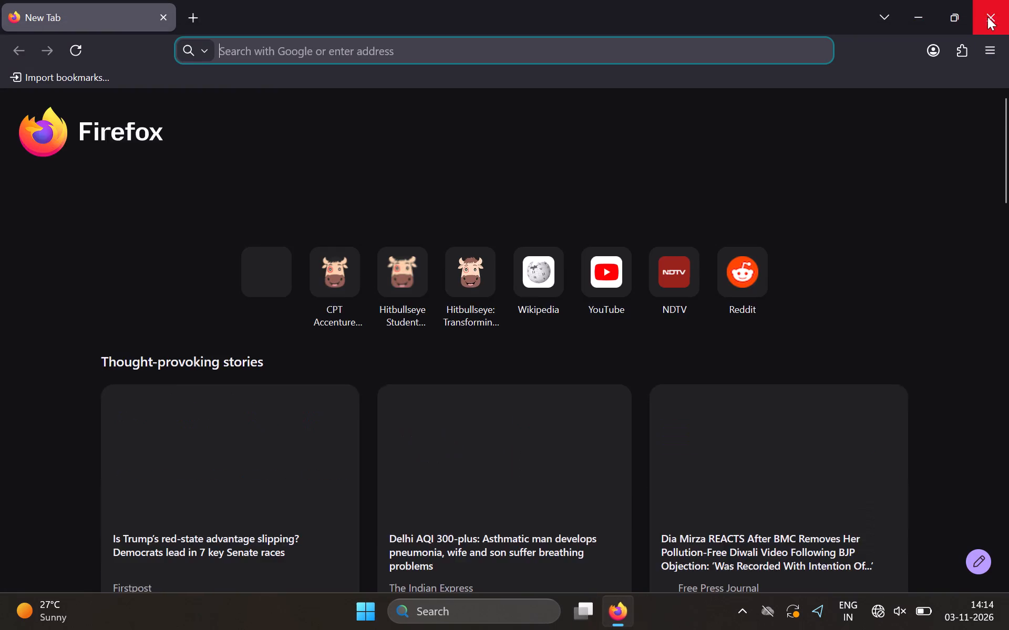
# Close the Firefox window.
pyautogui.click(989, 12)
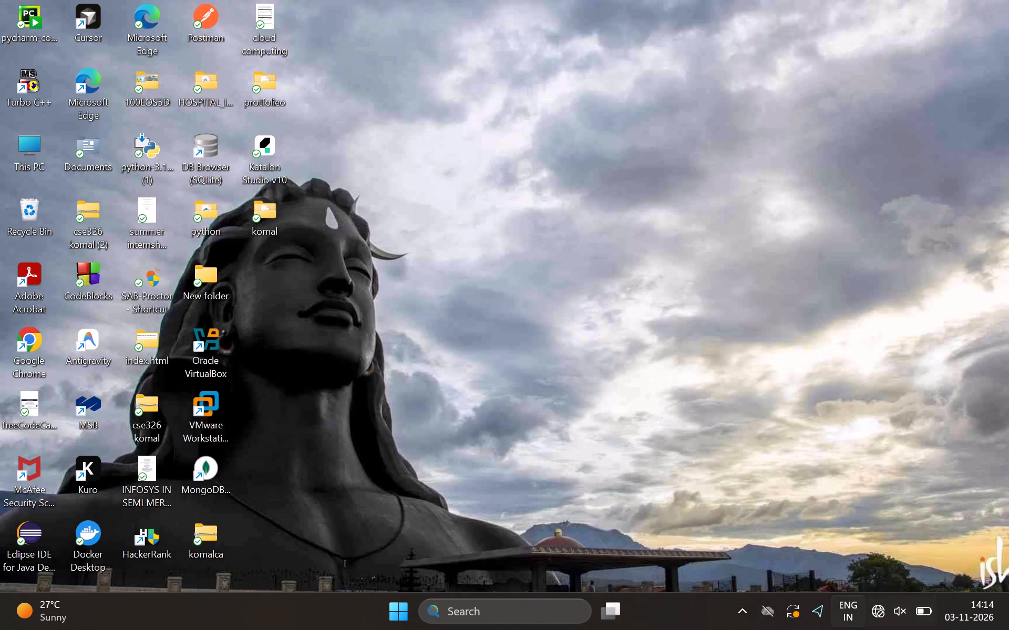
# Open the browser login for the LPU Wireless network to connect it to the internet.
pyautogui.click(866, 621)
pyautogui.click(870, 621)
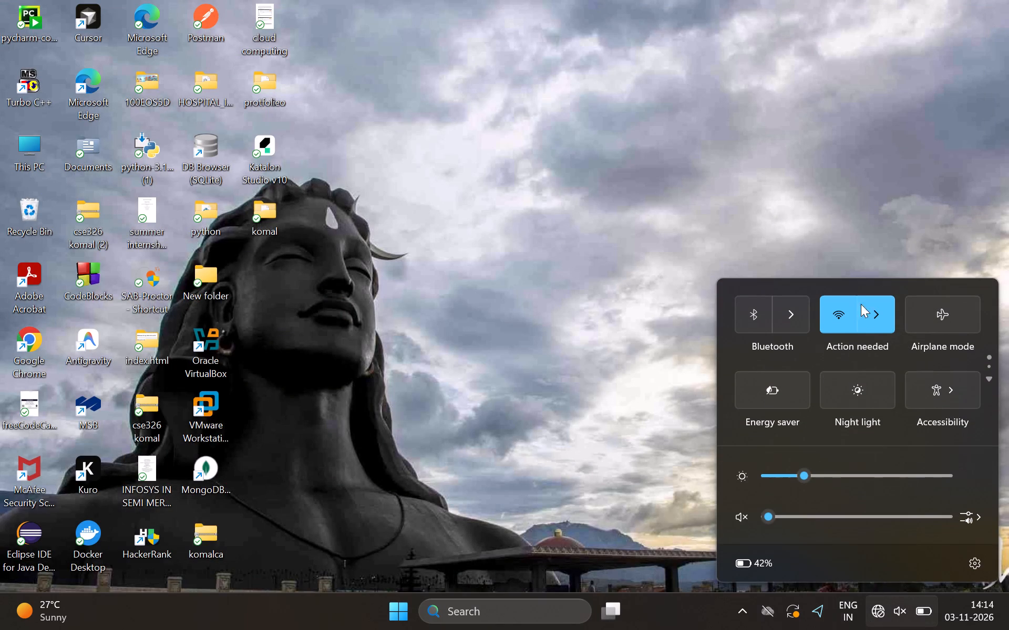
pyautogui.click(870, 327)
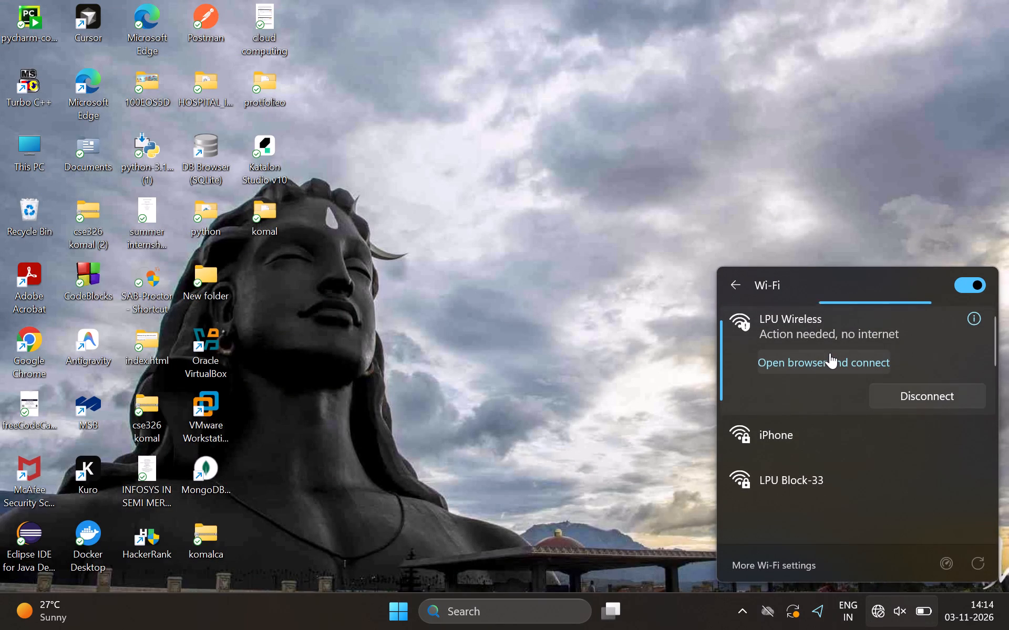
pyautogui.click(830, 353)
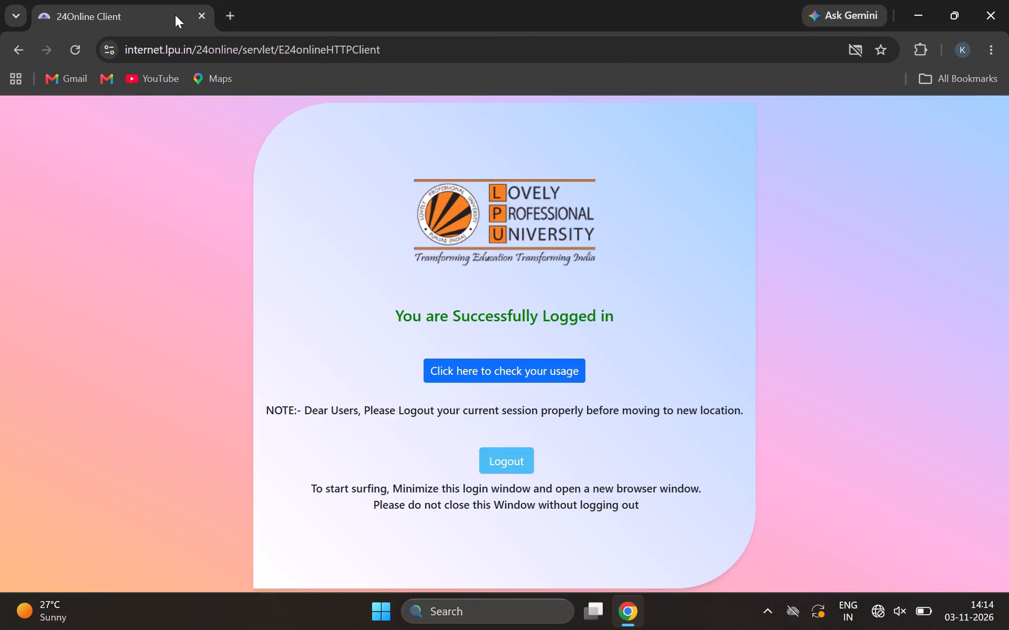
# Open a new browser tab and start entering an address or search beginning with "a".
pyautogui.click(224, 23)
pyautogui.click(220, 55)
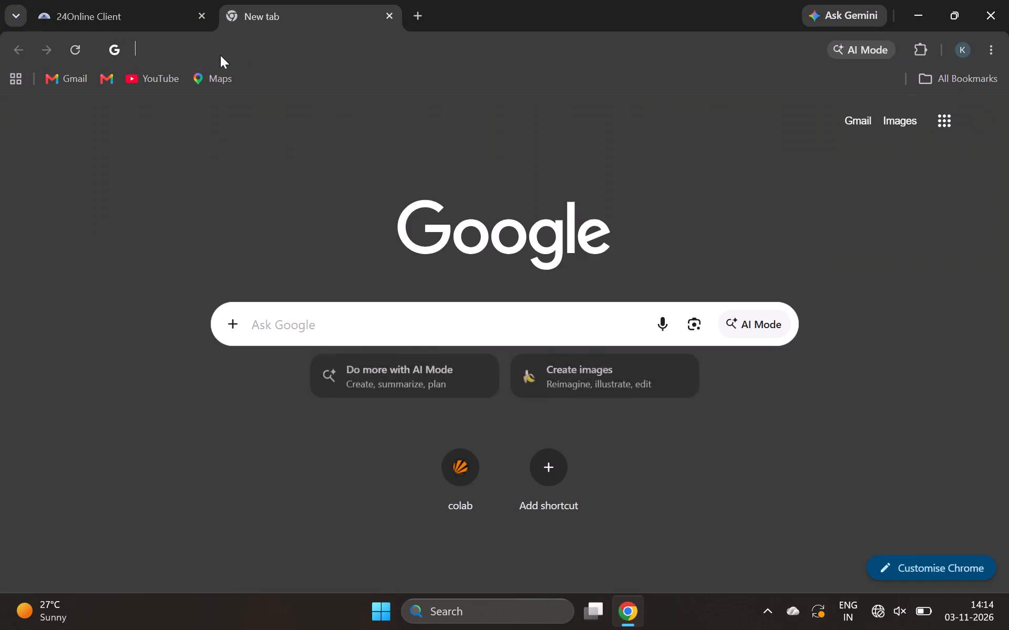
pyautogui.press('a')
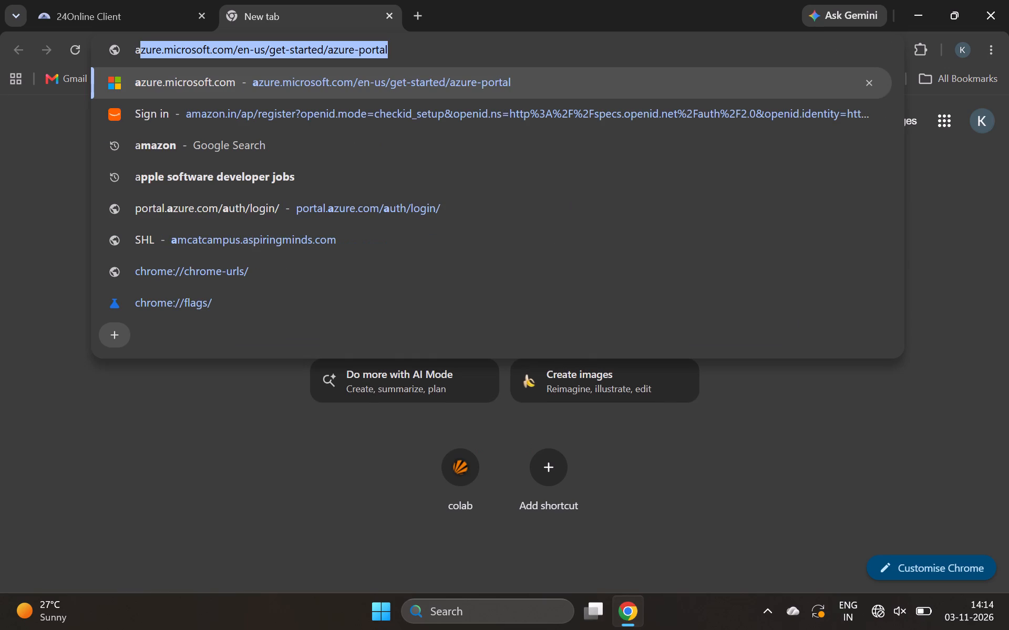
# Open the Azure portal page at azure.microsoft.com/en-us/get-started/azure-portal in the new tab.
pyautogui.press('z')
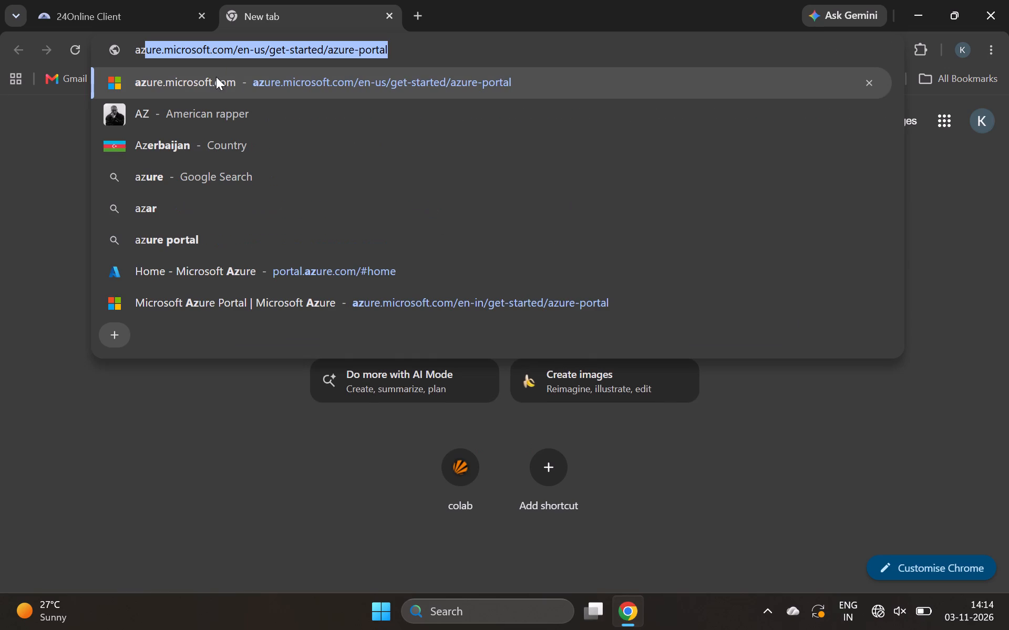
pyautogui.click(438, 46)
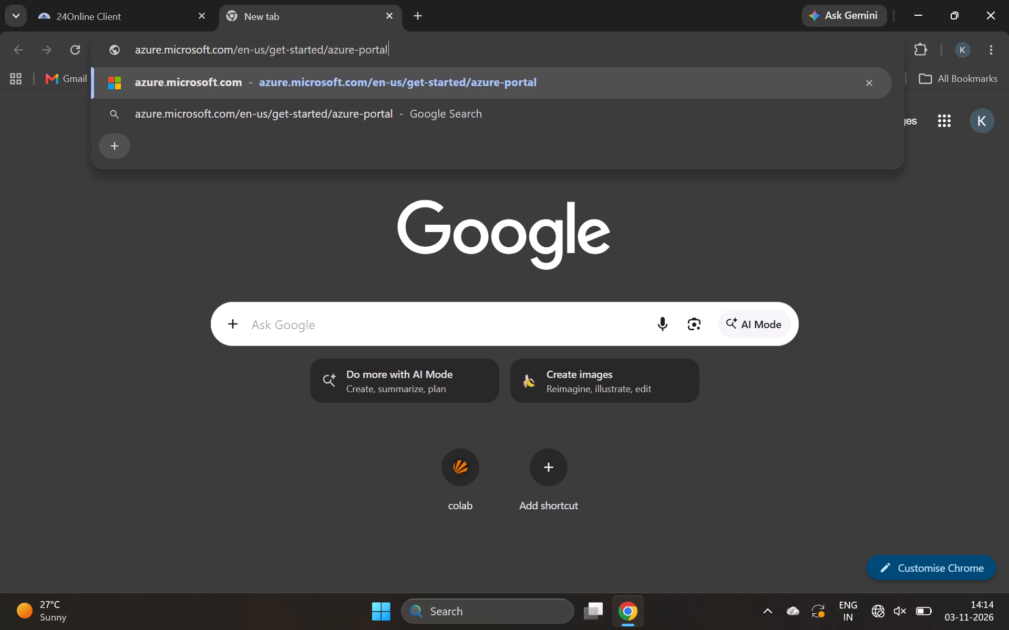
pyautogui.press('Return')
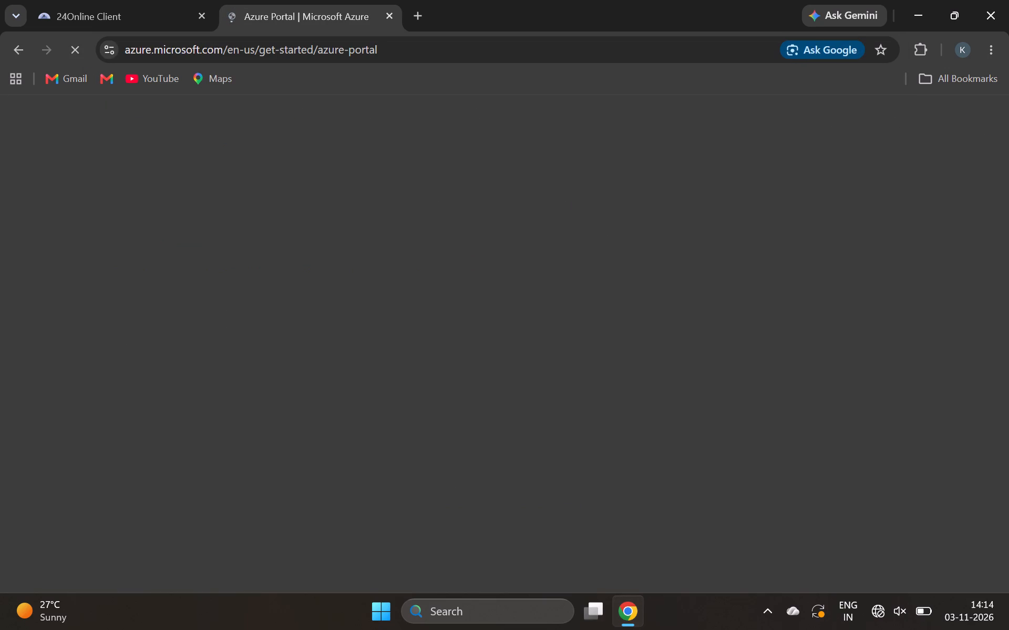
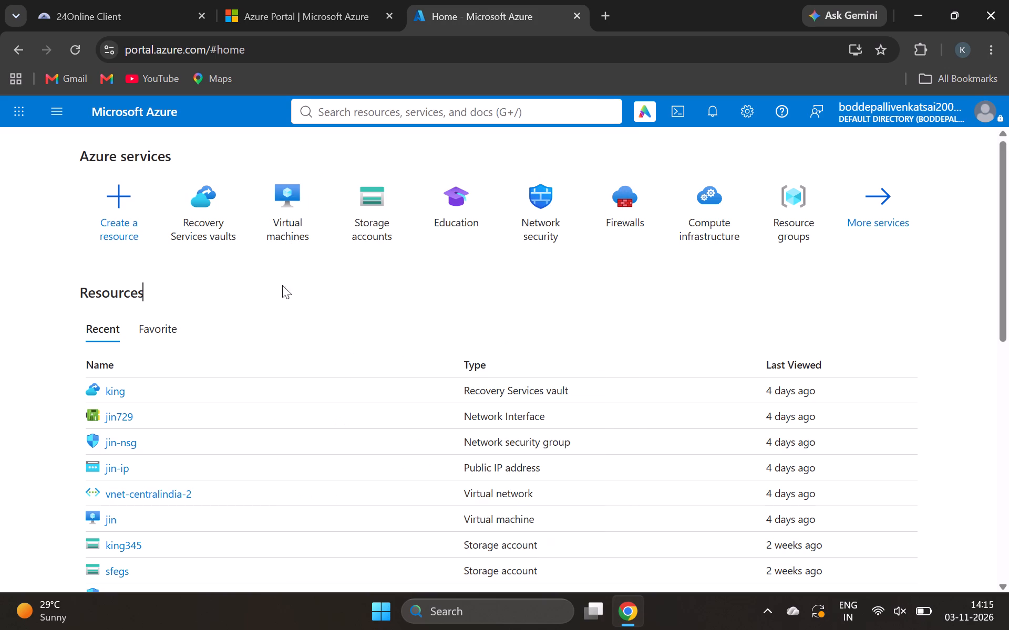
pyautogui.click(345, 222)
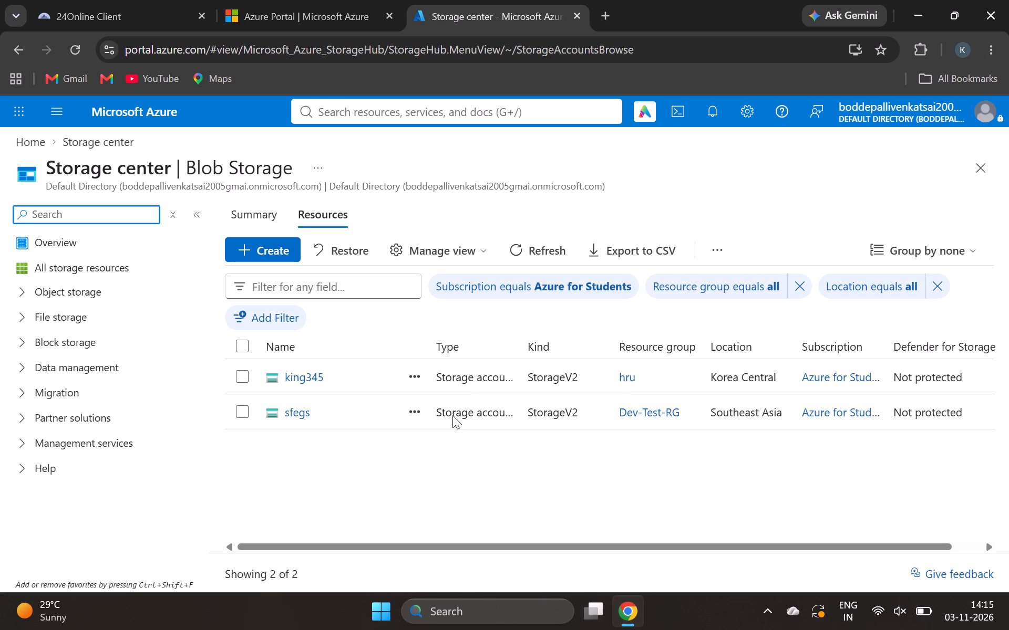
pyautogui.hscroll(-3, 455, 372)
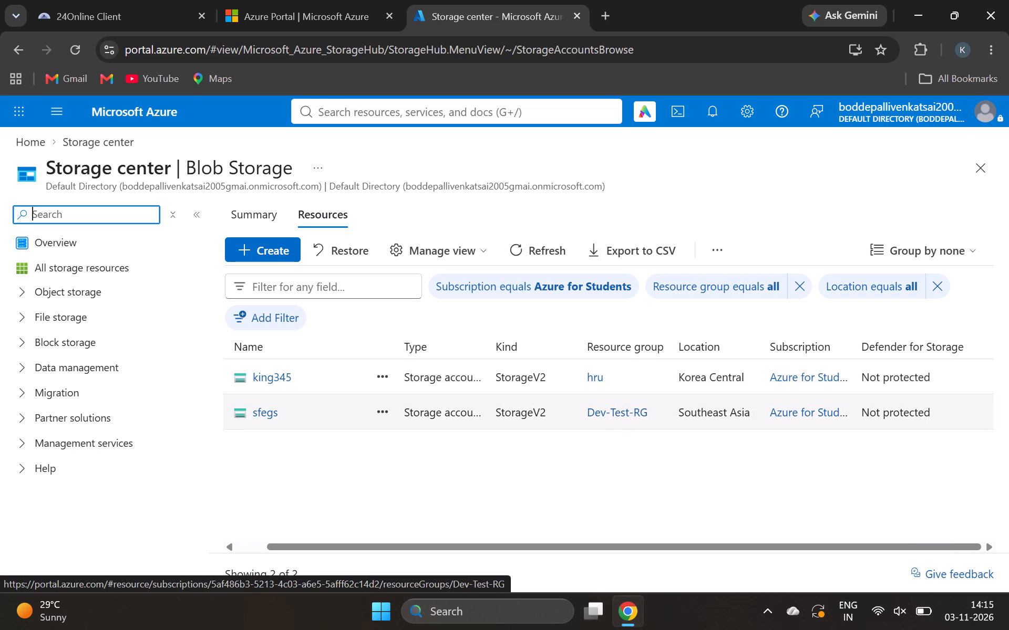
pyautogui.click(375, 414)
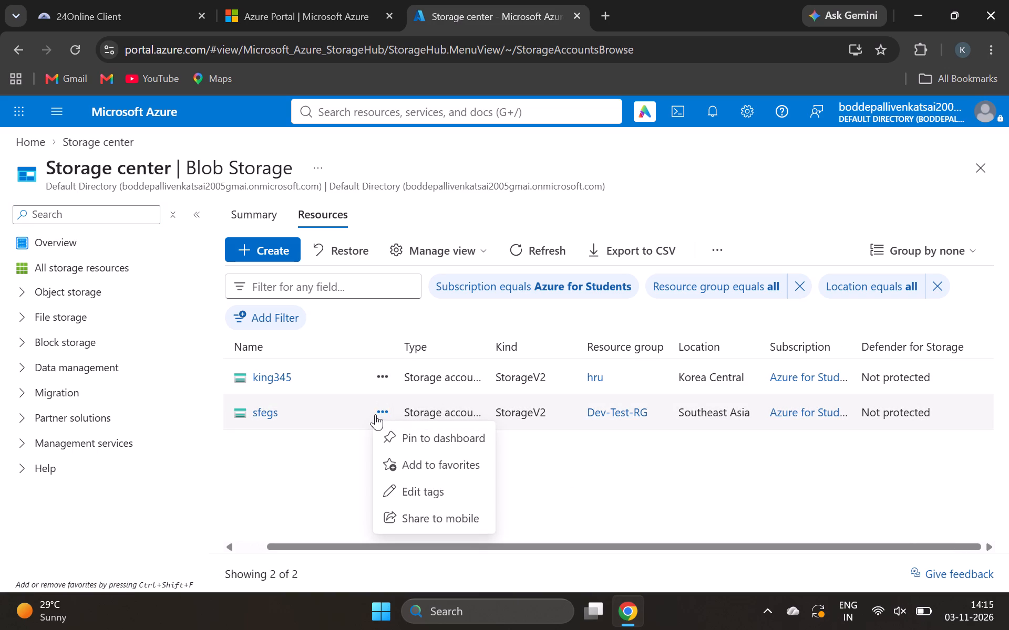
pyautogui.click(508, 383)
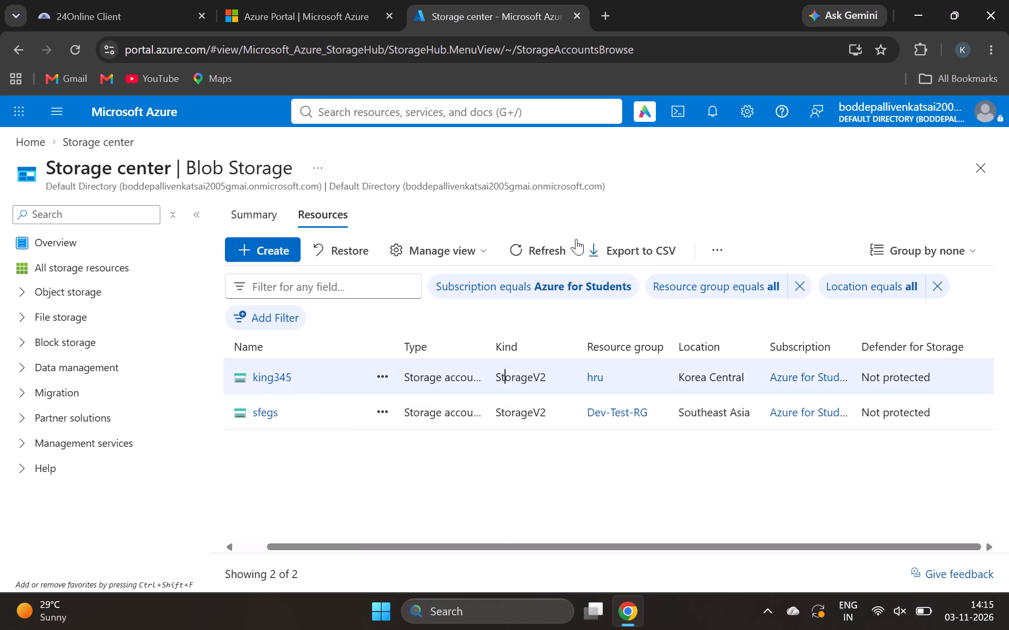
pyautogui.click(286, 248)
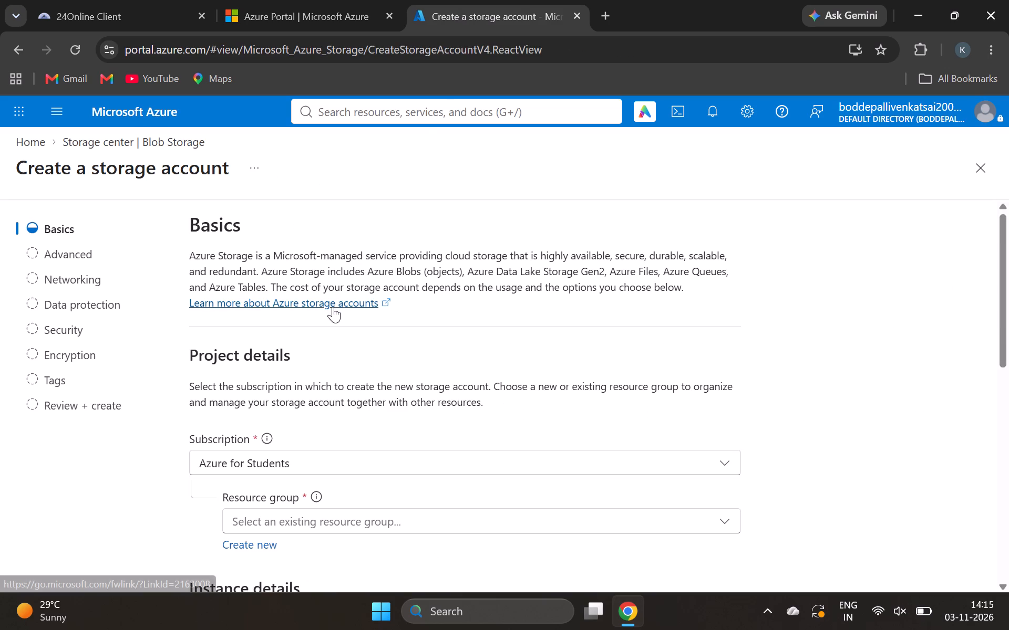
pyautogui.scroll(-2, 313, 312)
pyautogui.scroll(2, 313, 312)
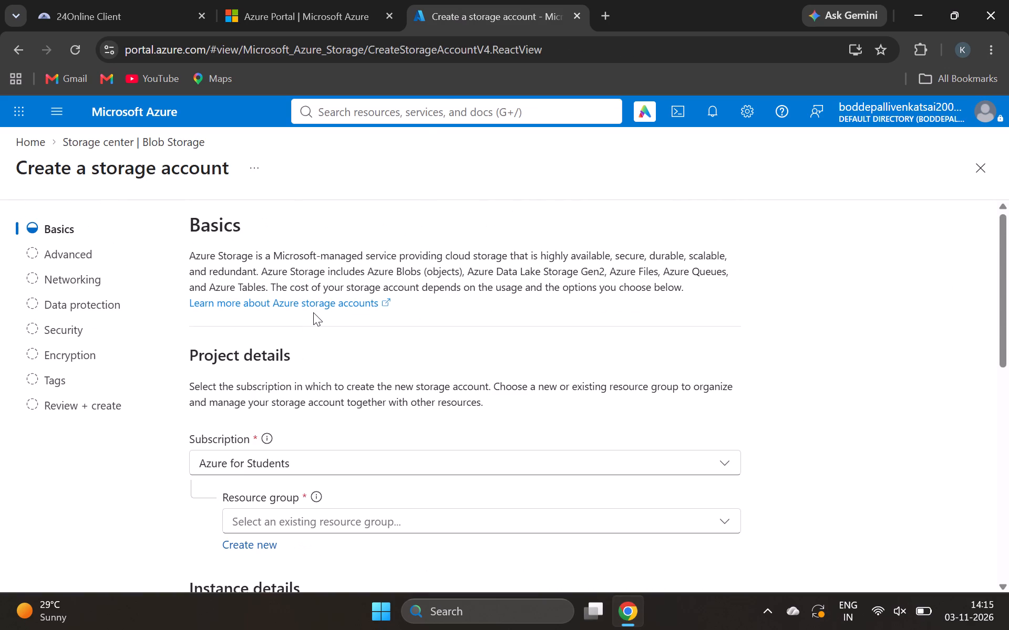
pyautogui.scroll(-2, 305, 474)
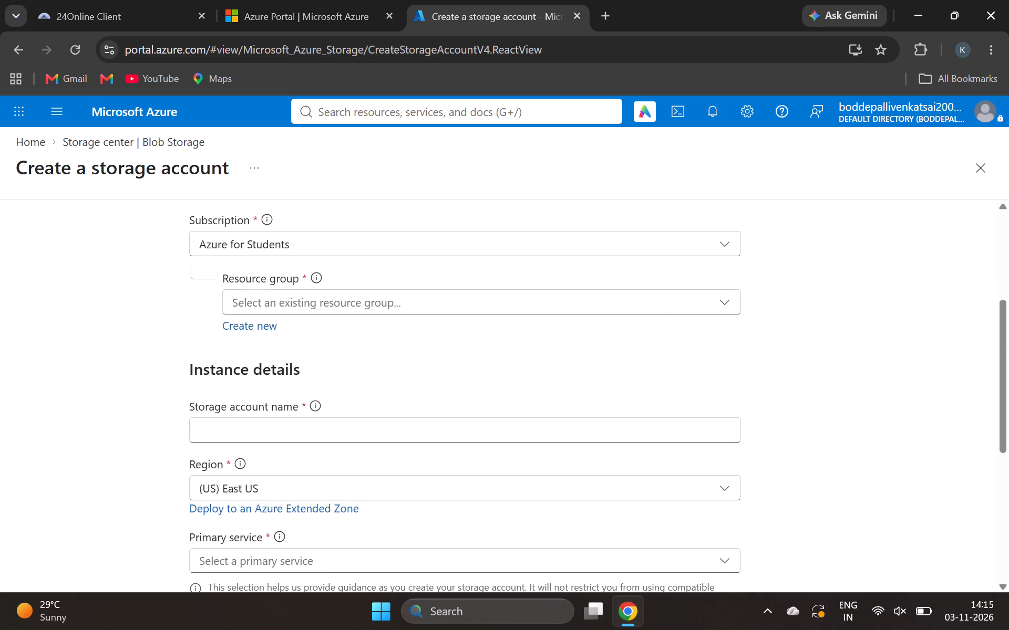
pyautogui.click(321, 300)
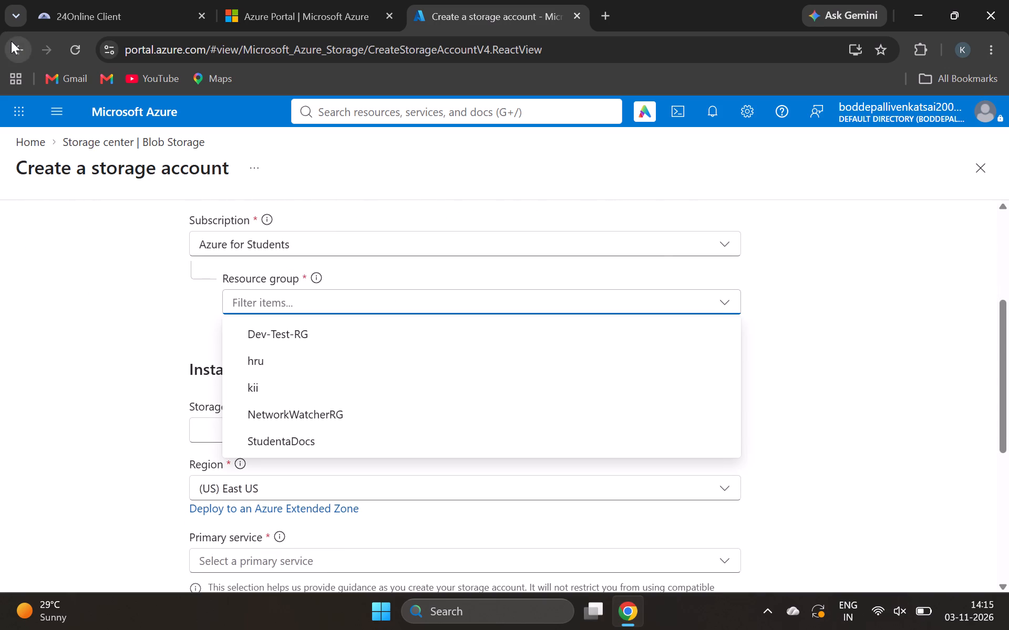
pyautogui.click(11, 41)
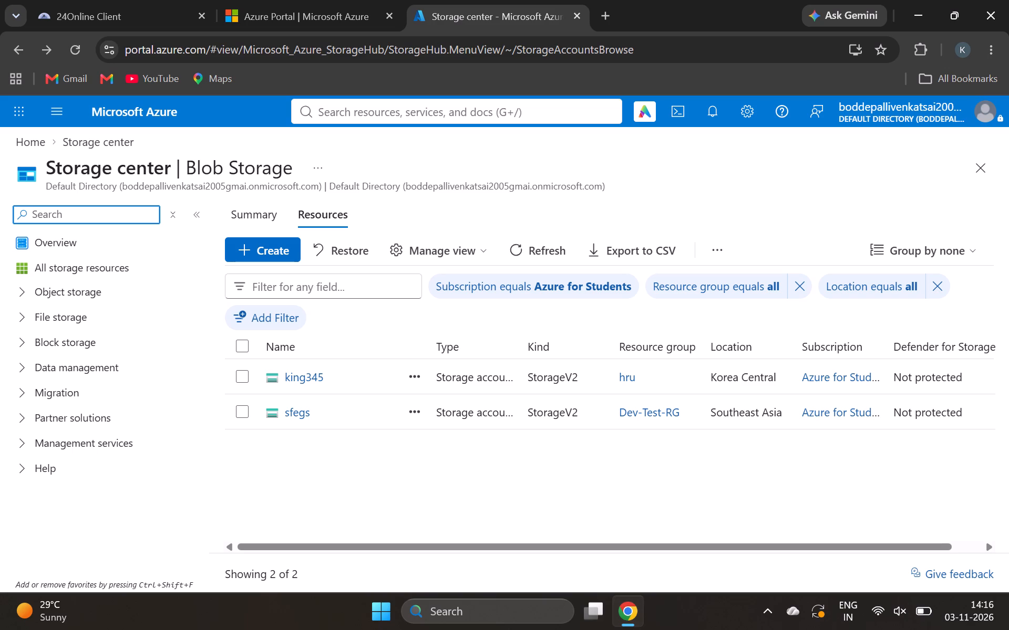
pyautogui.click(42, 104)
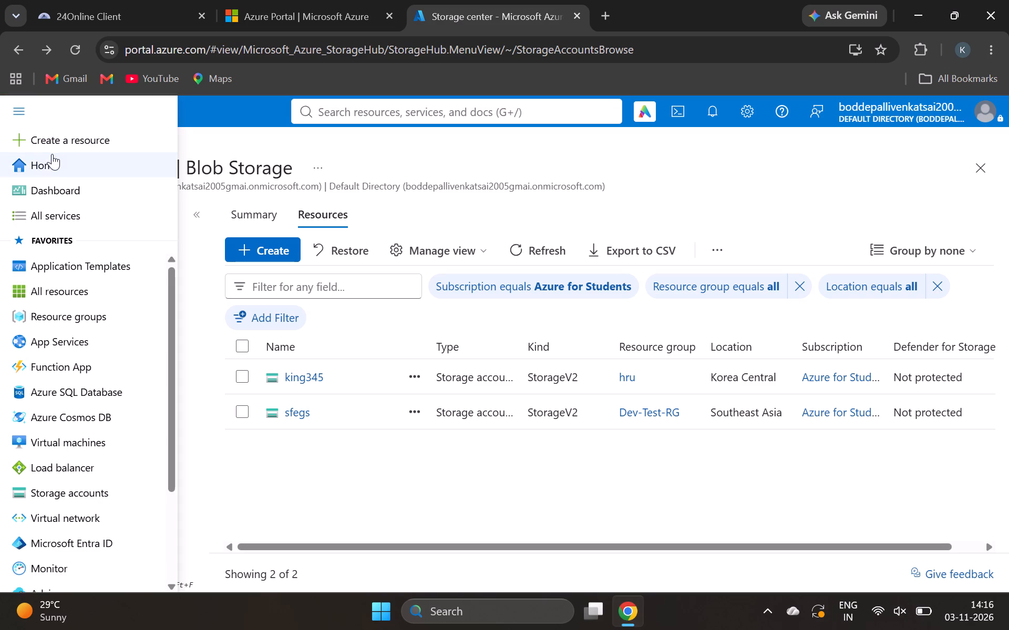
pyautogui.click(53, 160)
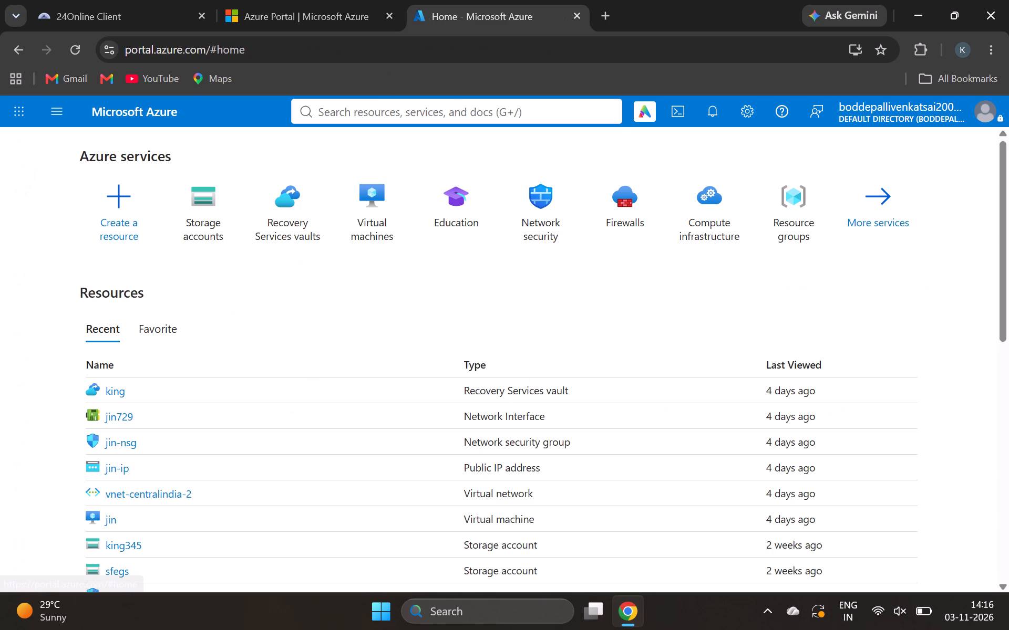
# Search the portal for "st", open the Storage accounts service and start creating a new storage account.
pyautogui.click(363, 118)
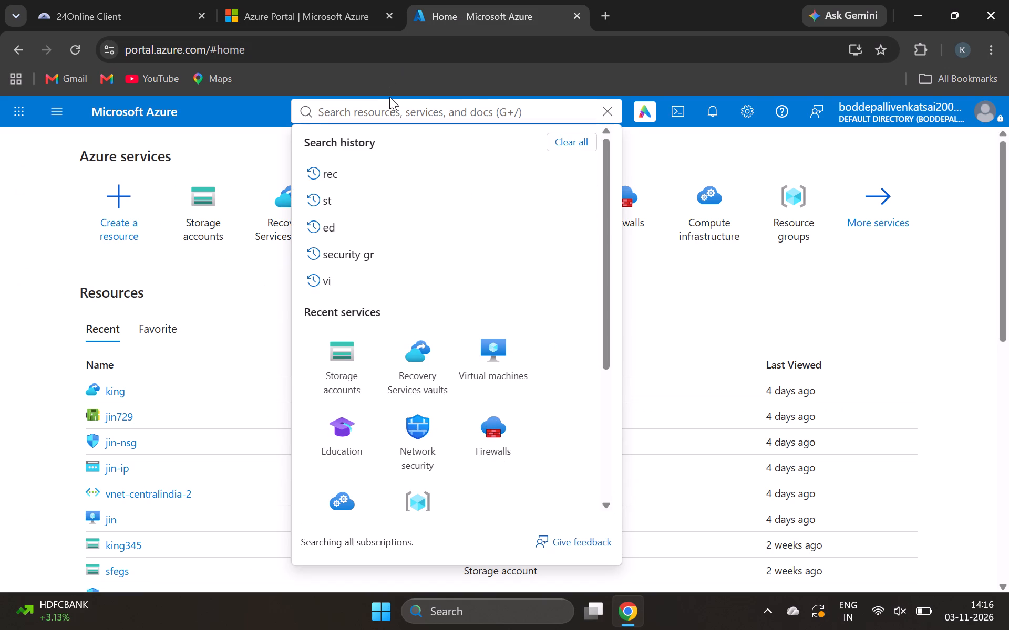
pyautogui.write('st')
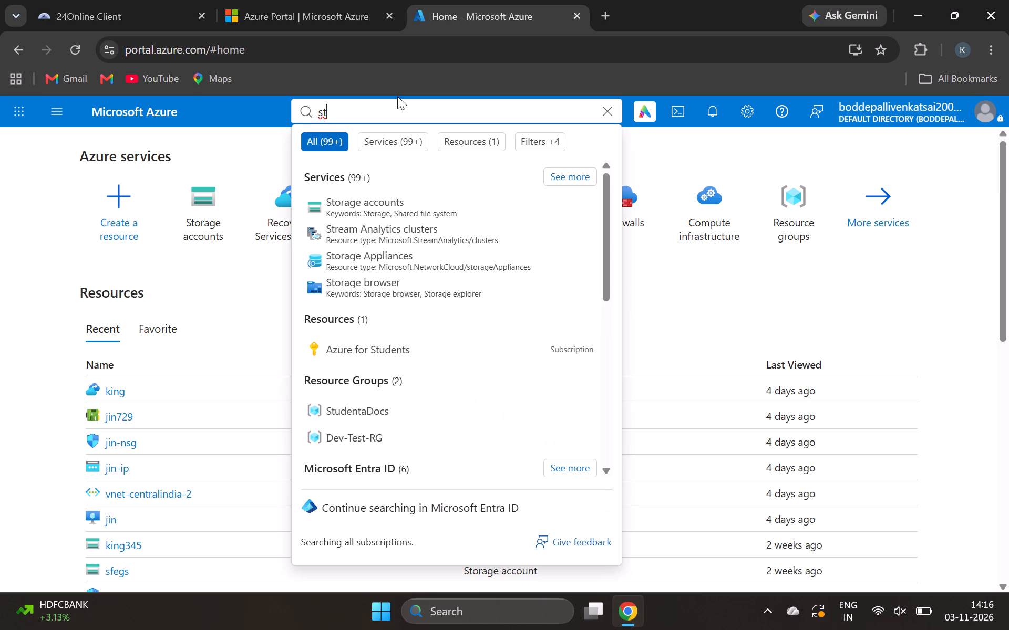
pyautogui.click(366, 202)
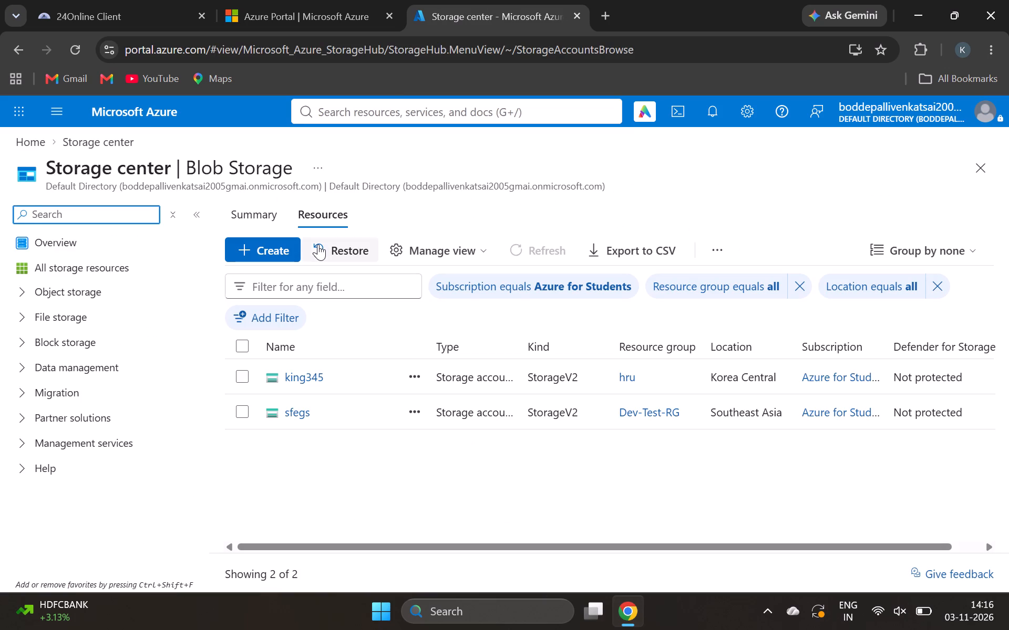
pyautogui.click(255, 176)
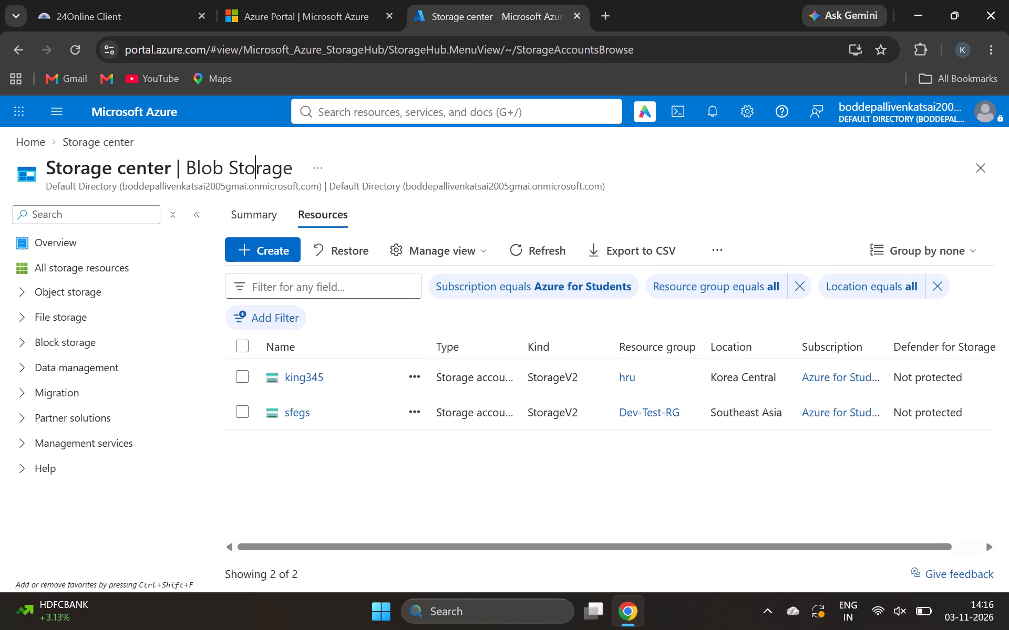
pyautogui.click(255, 176)
pyautogui.click(211, 148)
pyautogui.click(240, 238)
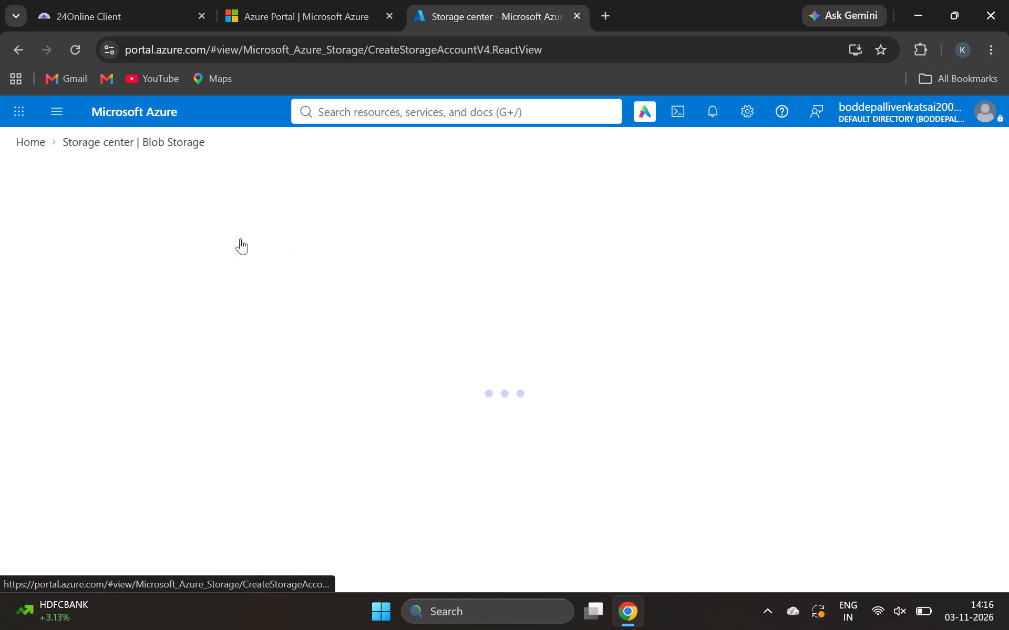
# Assign the new storage account to the Dev-Test-RG resource group and name it komal.
pyautogui.scroll(-2, 297, 466)
pyautogui.click(319, 363)
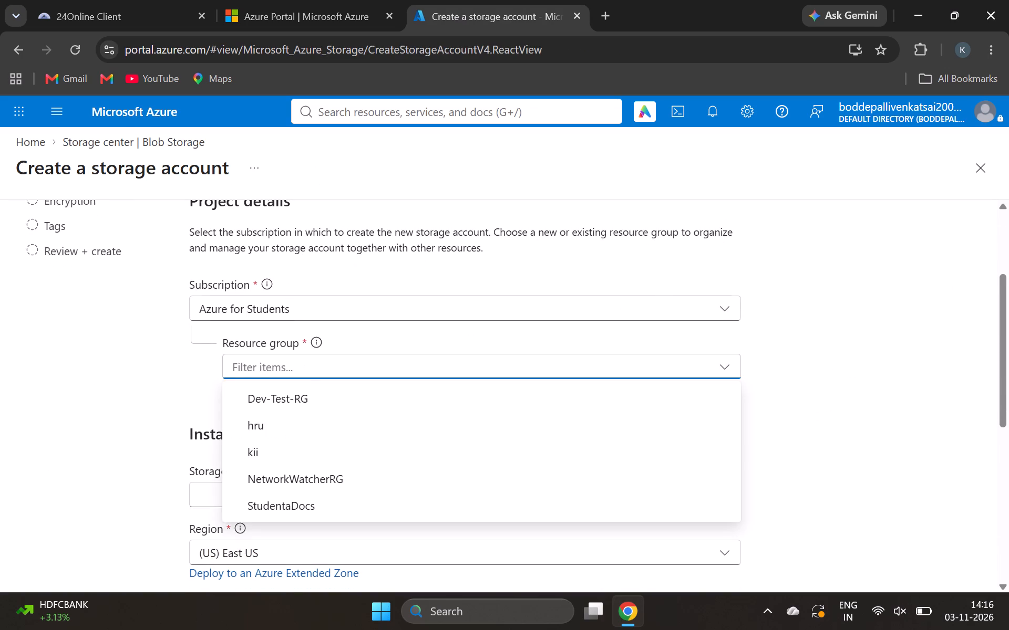
pyautogui.click(306, 392)
pyautogui.scroll(-2, 297, 410)
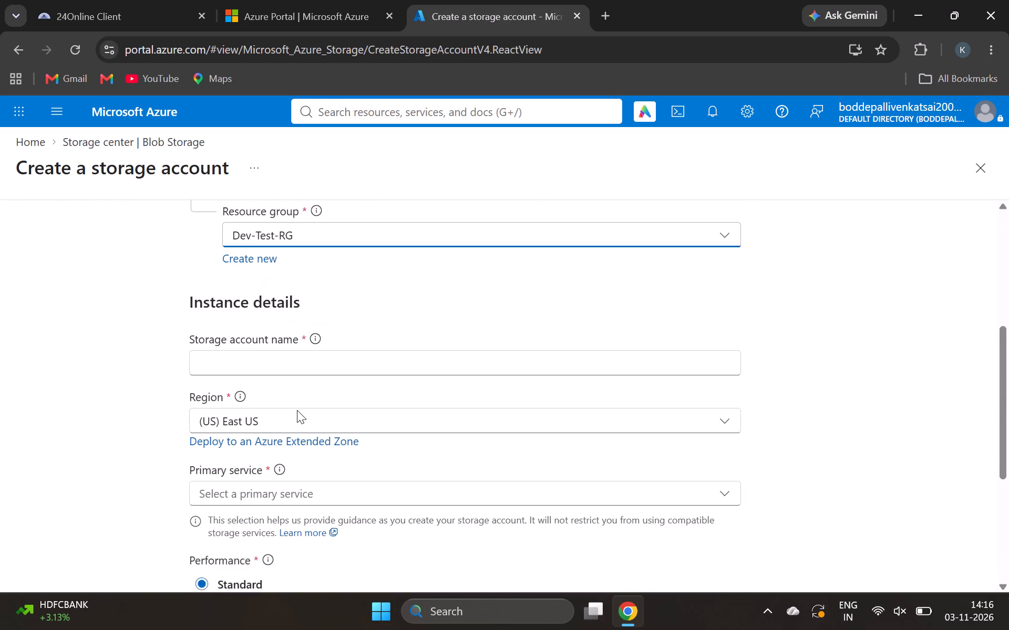
pyautogui.click(292, 324)
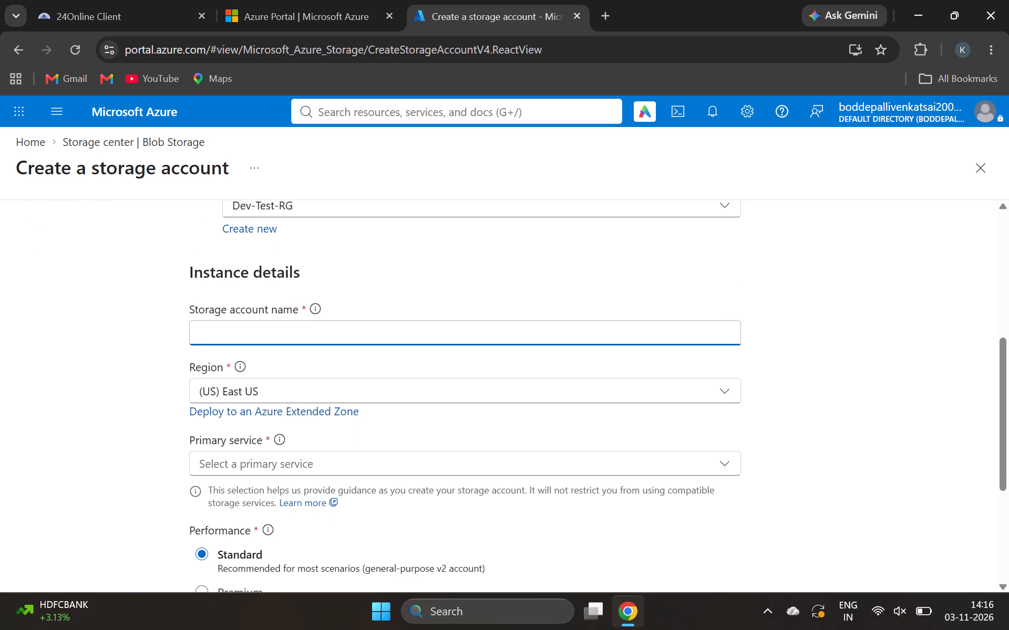
pyautogui.write('komal')
# Set the storage account's primary service to Azure Blob Storage or Azure Data Lake Storage, choosing no primary workload.
pyautogui.click(264, 464)
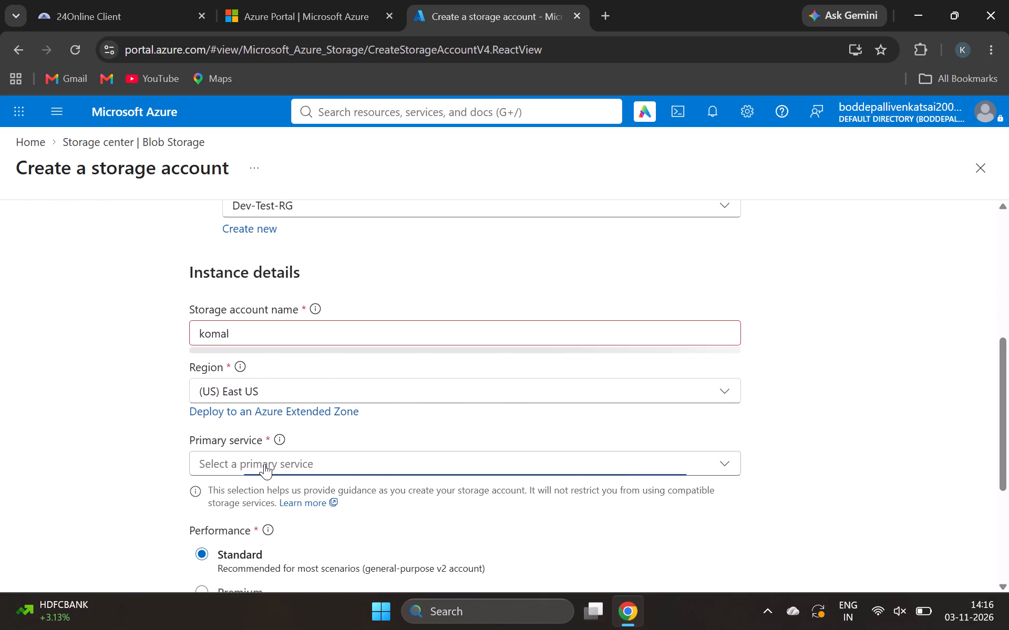
pyautogui.scroll(-2, 264, 464)
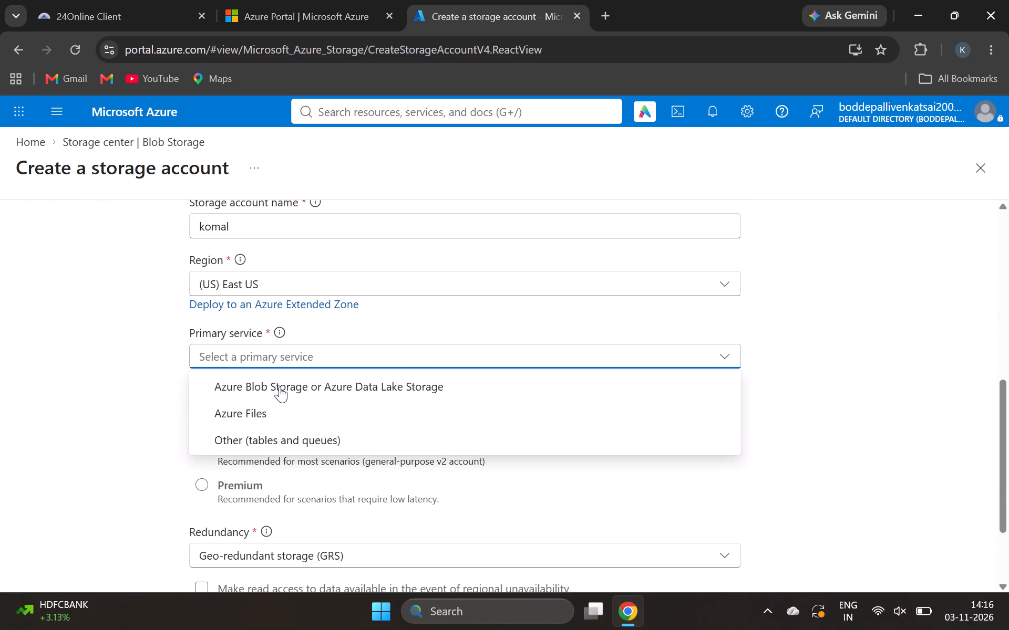
pyautogui.click(280, 386)
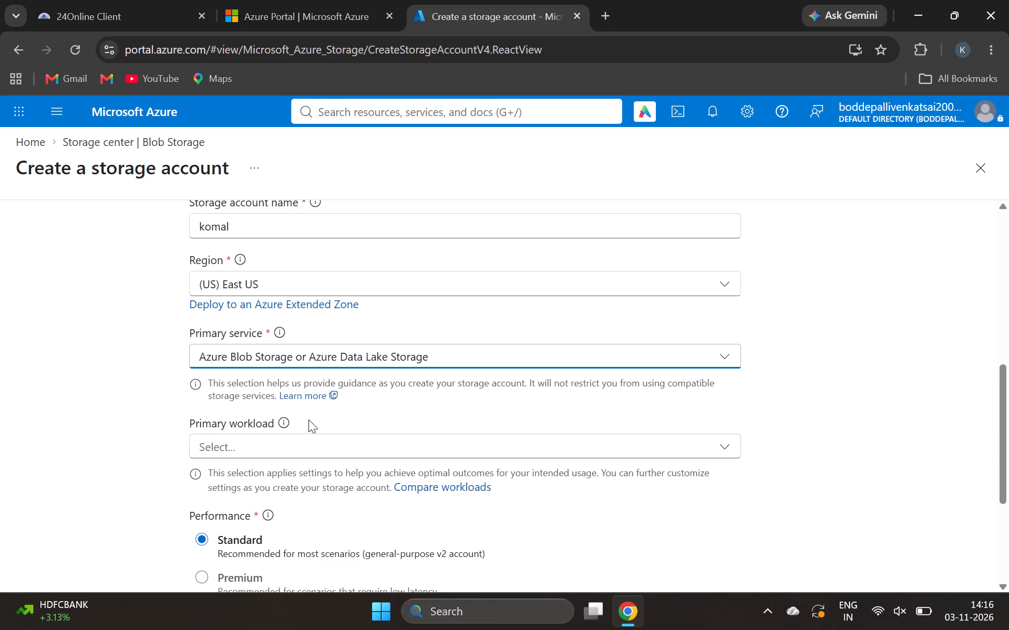
pyautogui.click(310, 443)
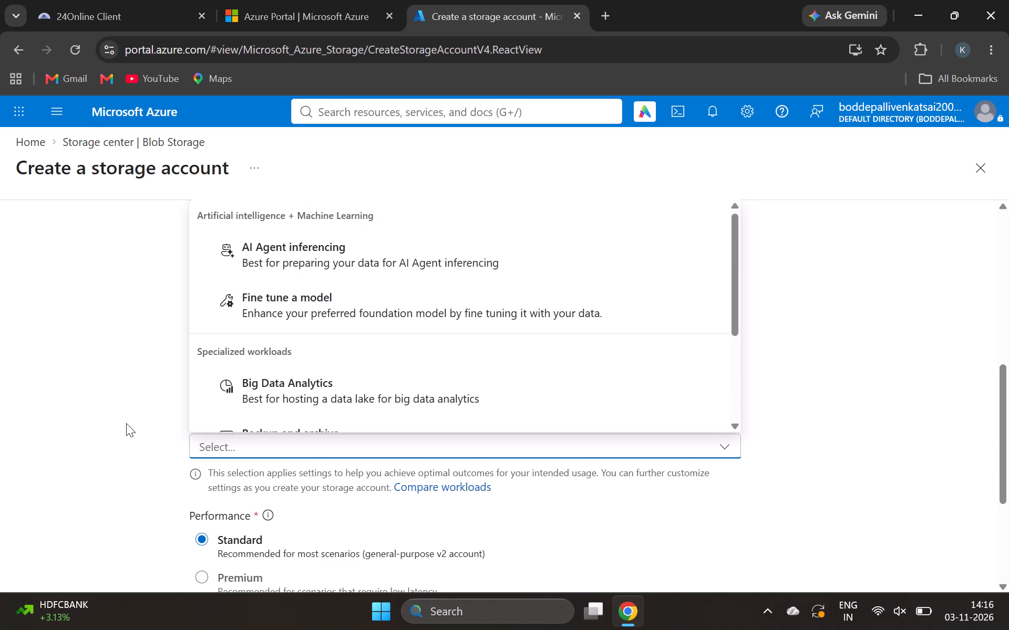
pyautogui.click(126, 423)
# Send the storage account configuration to review and check the validation message and the Basics summary.
pyautogui.scroll(-5, 126, 423)
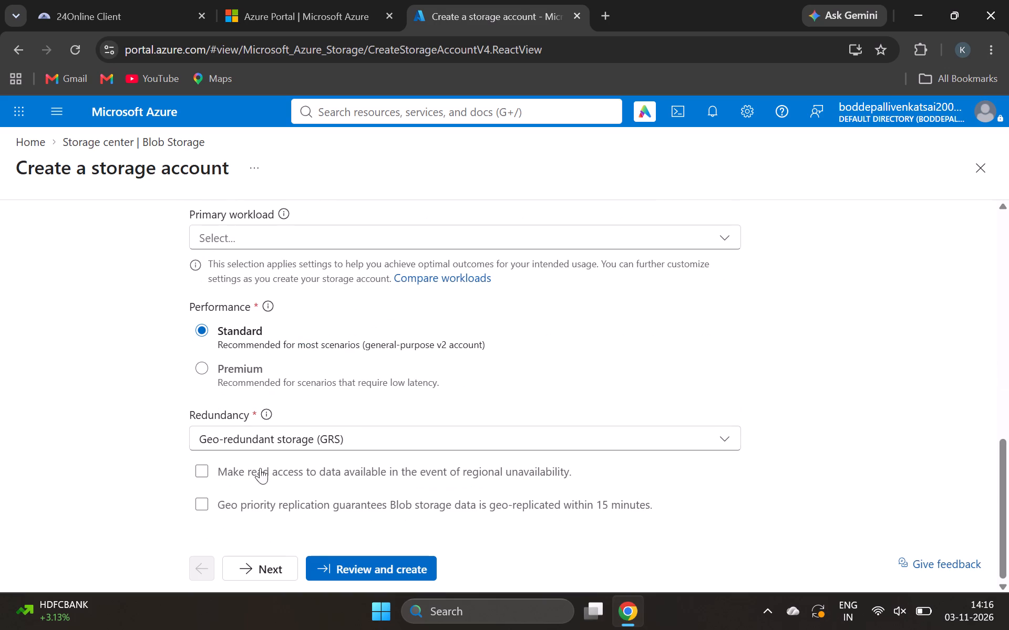
pyautogui.click(346, 566)
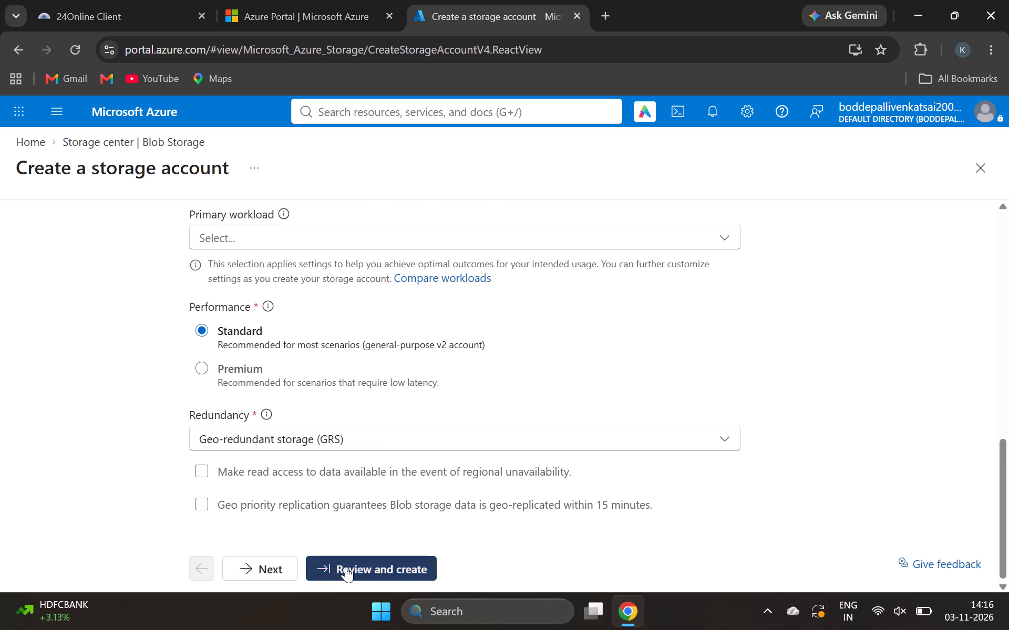
pyautogui.scroll(4, 280, 403)
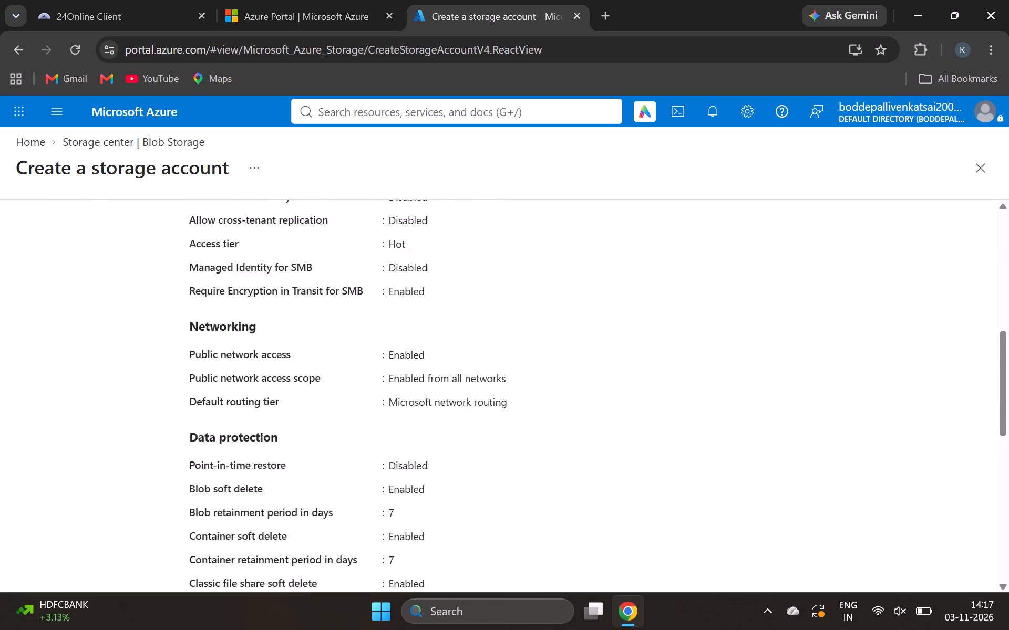
pyautogui.scroll(2, 280, 403)
pyautogui.click(250, 281)
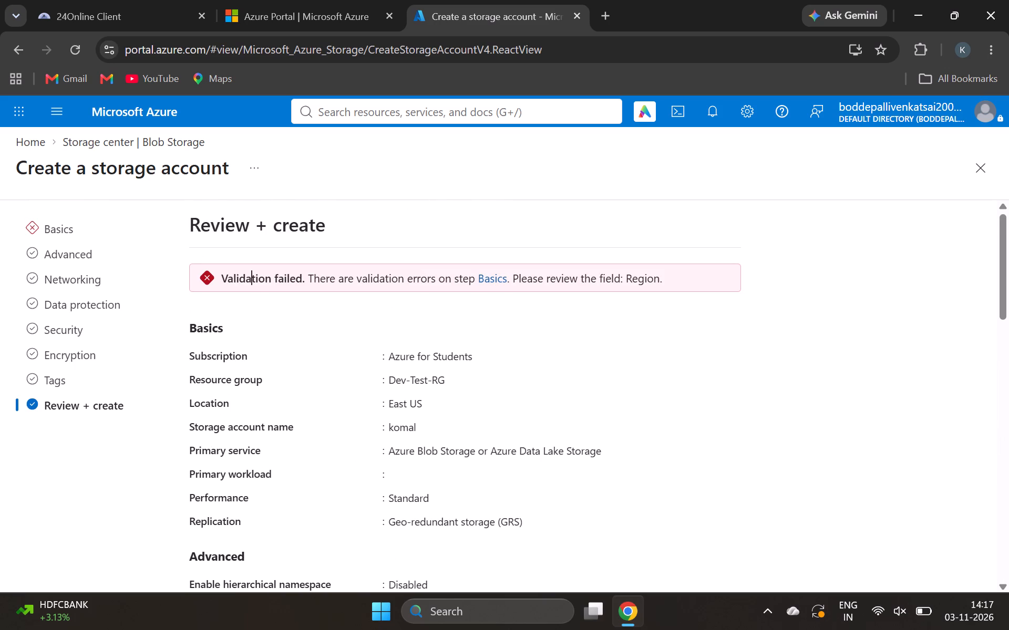
# Return to the Basics settings and set the storage account's region to (Asia Pacific) Korea Central.
pyautogui.click(69, 229)
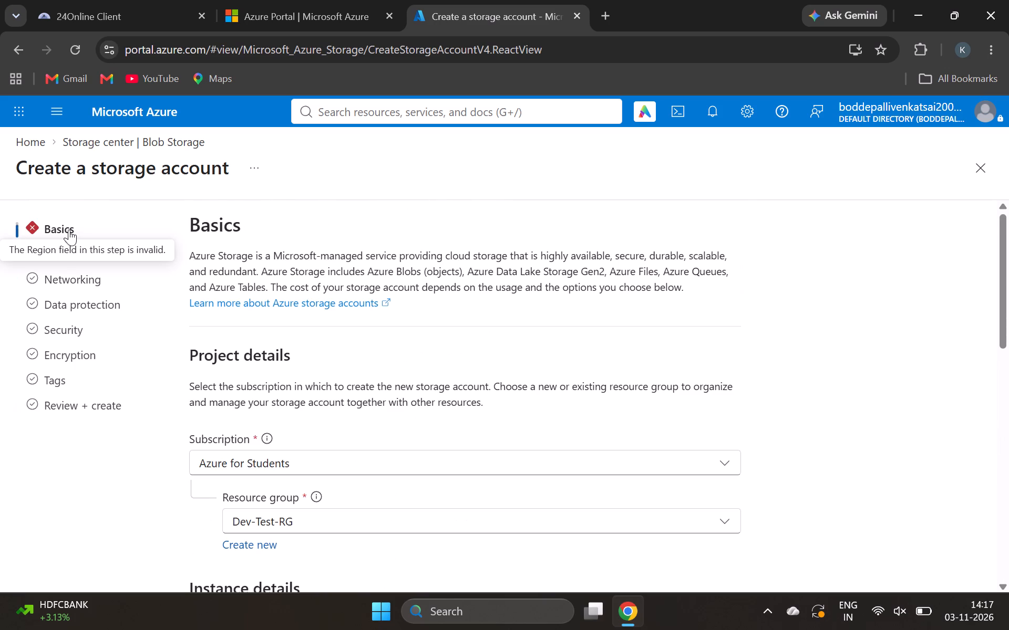
pyautogui.scroll(-3, 245, 344)
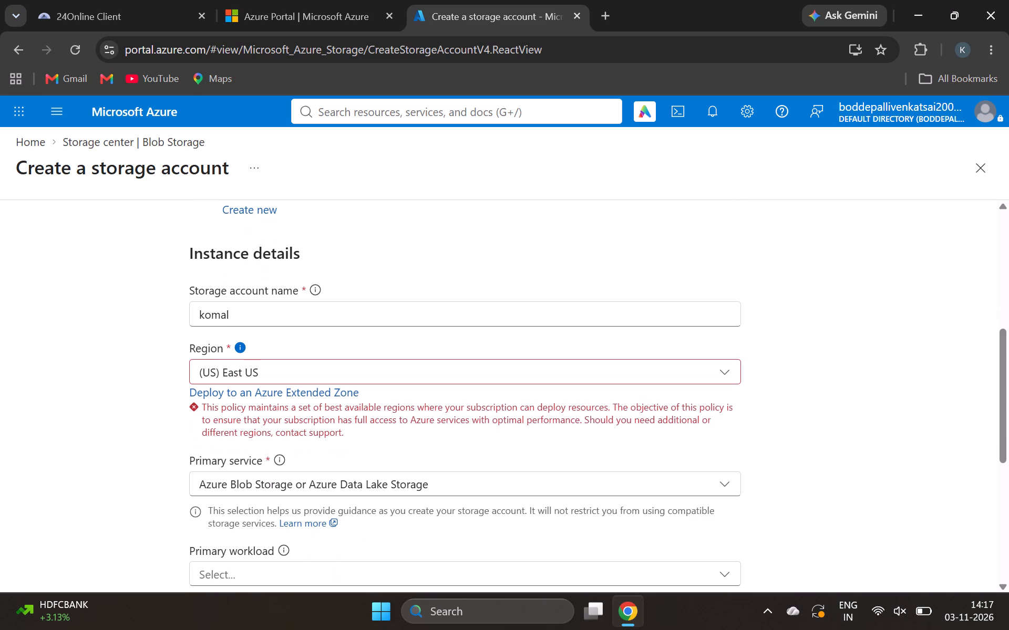
pyautogui.click(257, 372)
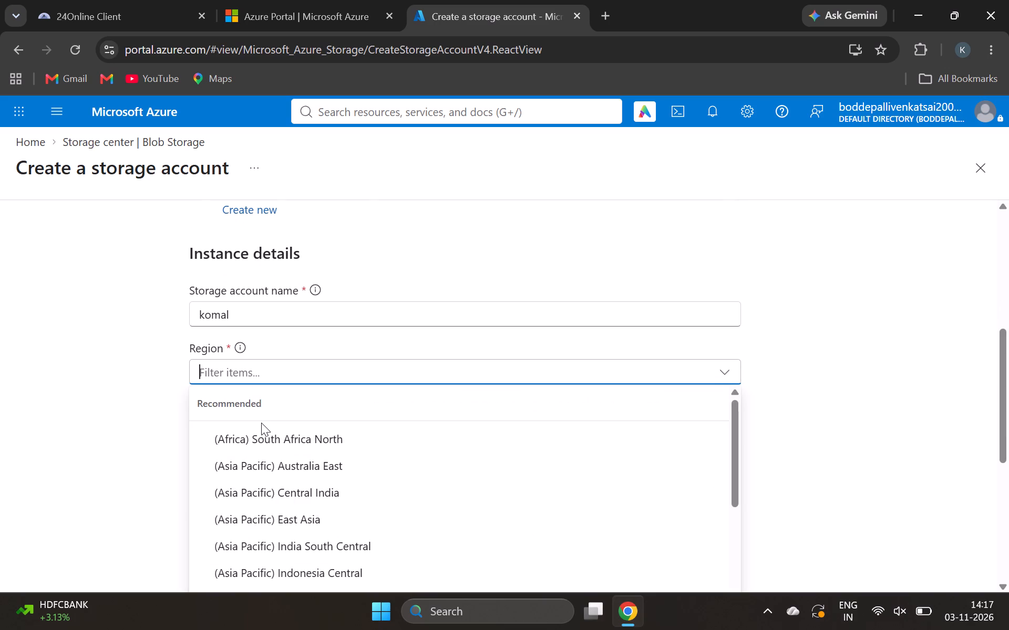
pyautogui.scroll(-2, 261, 423)
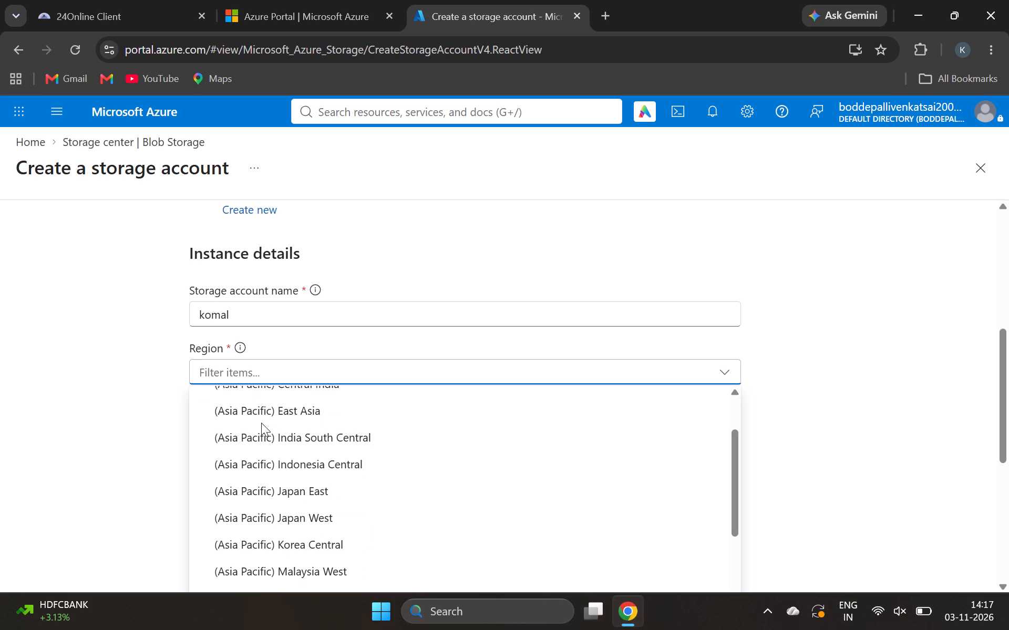
pyautogui.scroll(-1, 258, 424)
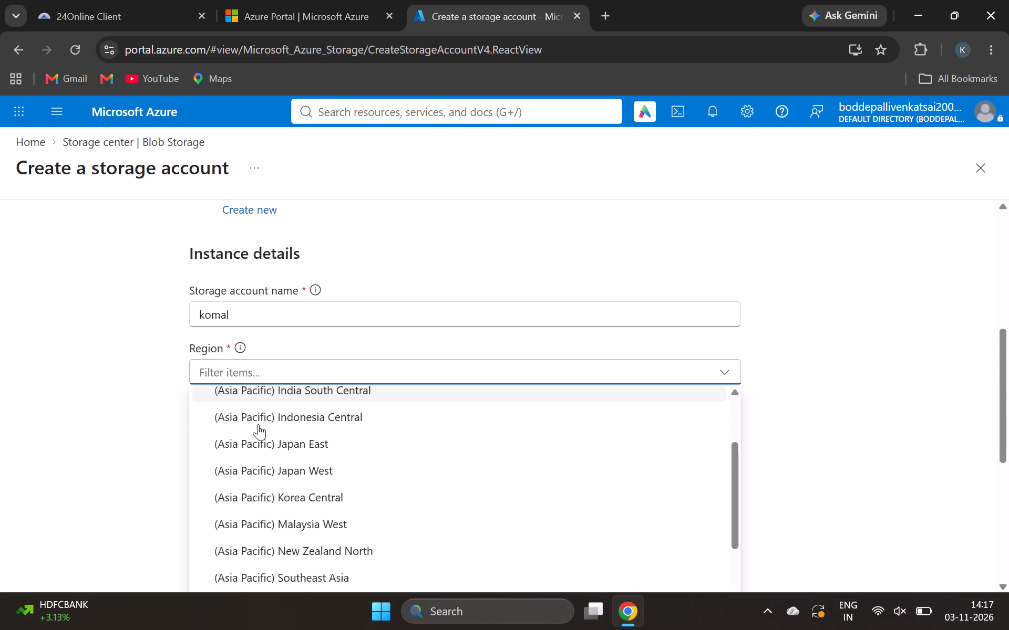
pyautogui.scroll(-2, 258, 424)
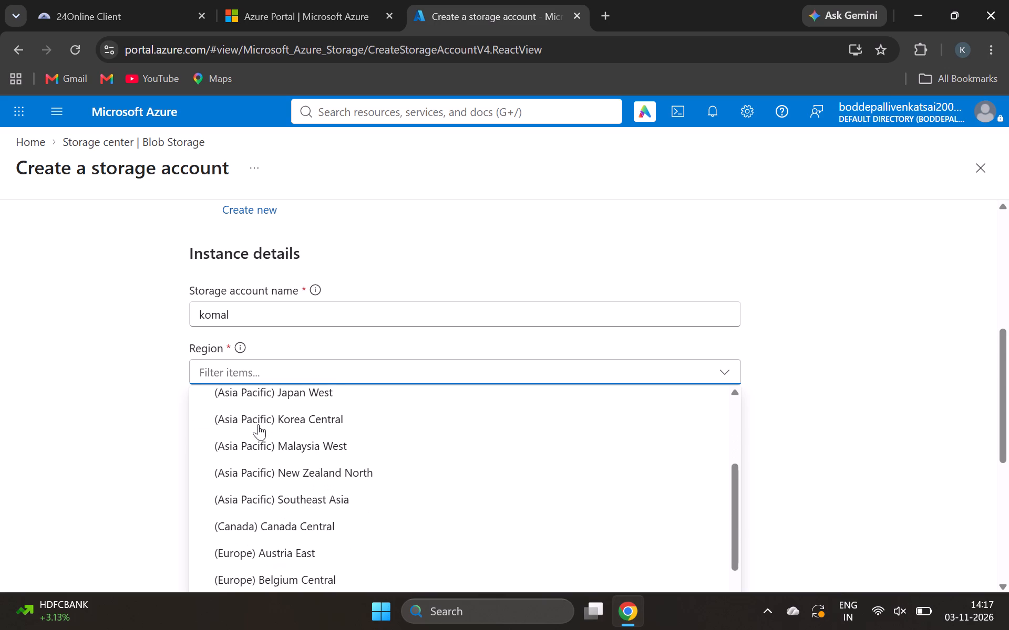
pyautogui.scroll(-1, 258, 424)
pyautogui.scroll(1, 258, 424)
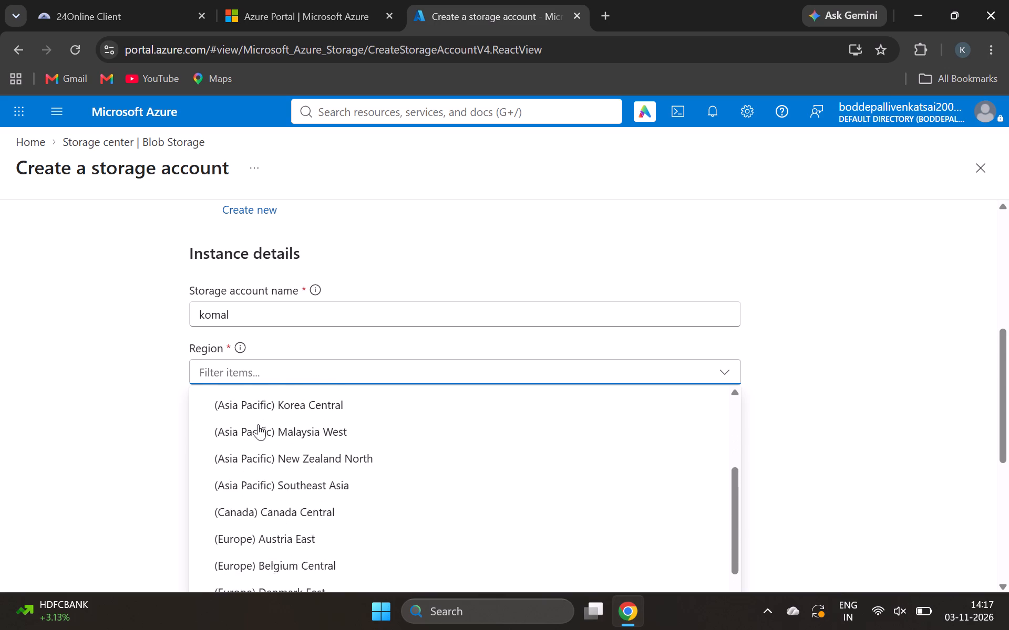
pyautogui.scroll(1, 258, 424)
pyautogui.click(259, 425)
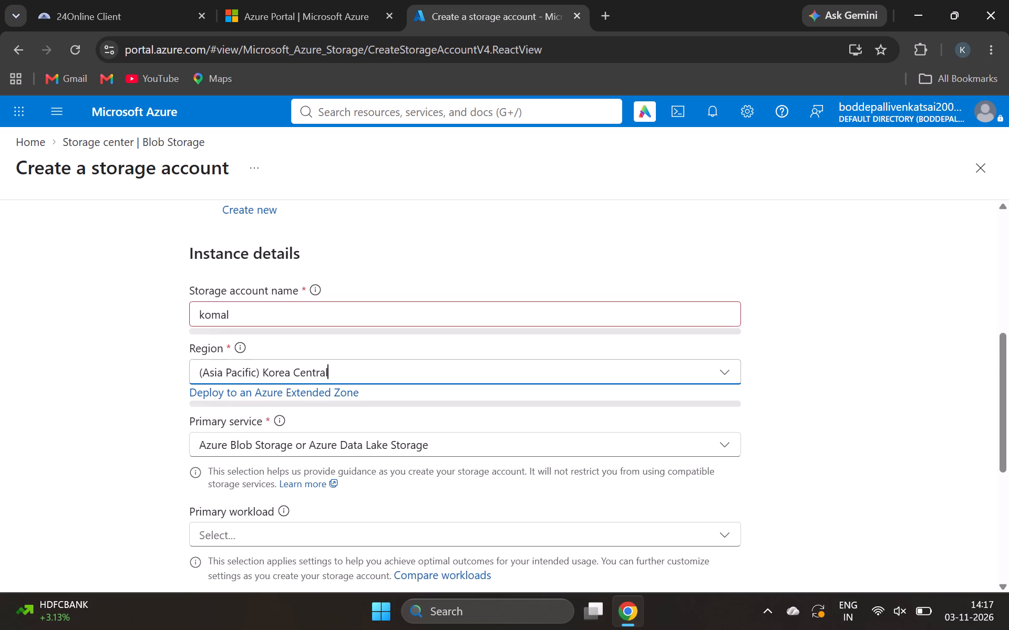
pyautogui.click(370, 366)
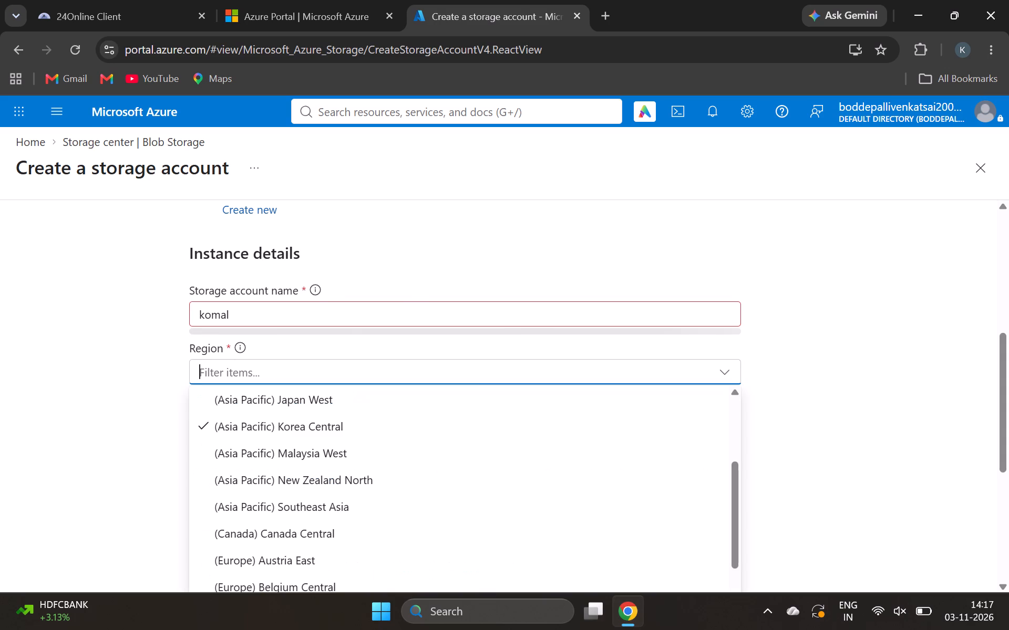
pyautogui.click(104, 337)
# Shorten the storage account name to koma.
pyautogui.scroll(1, 125, 395)
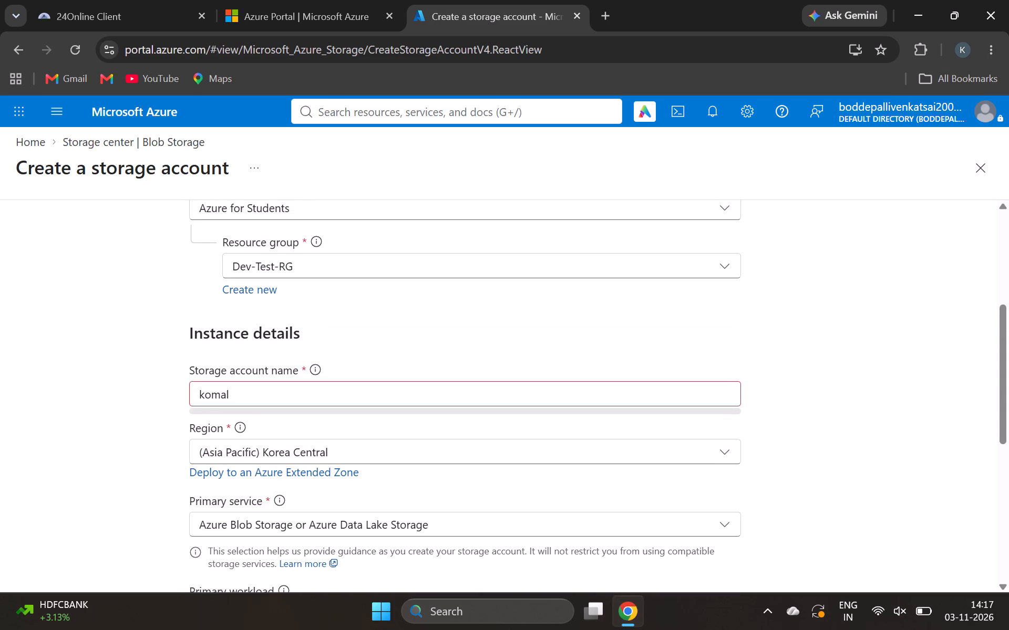
pyautogui.click(269, 389)
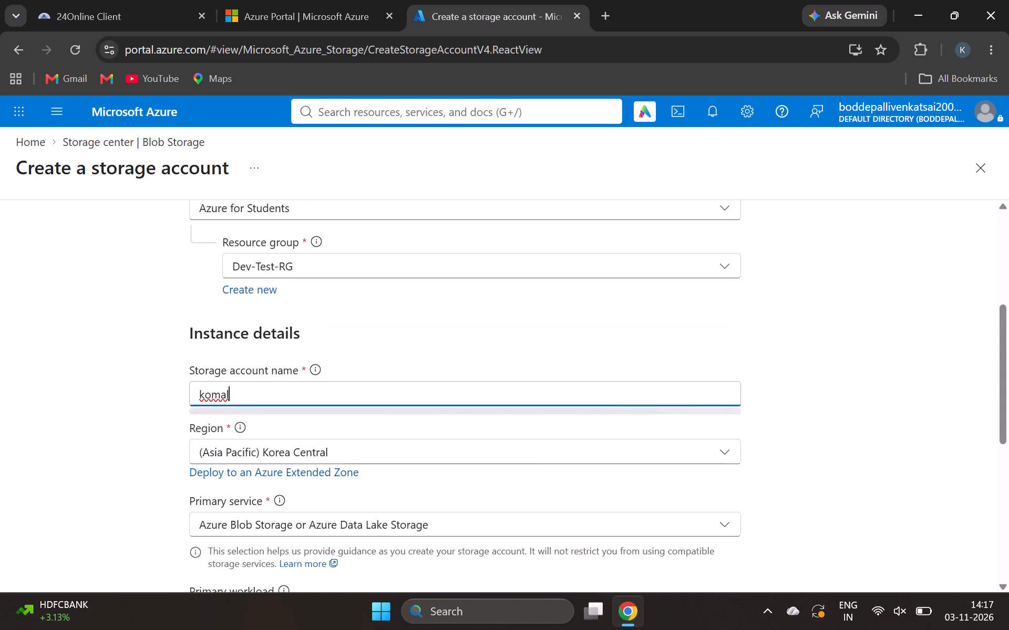
pyautogui.press('BackSpace')
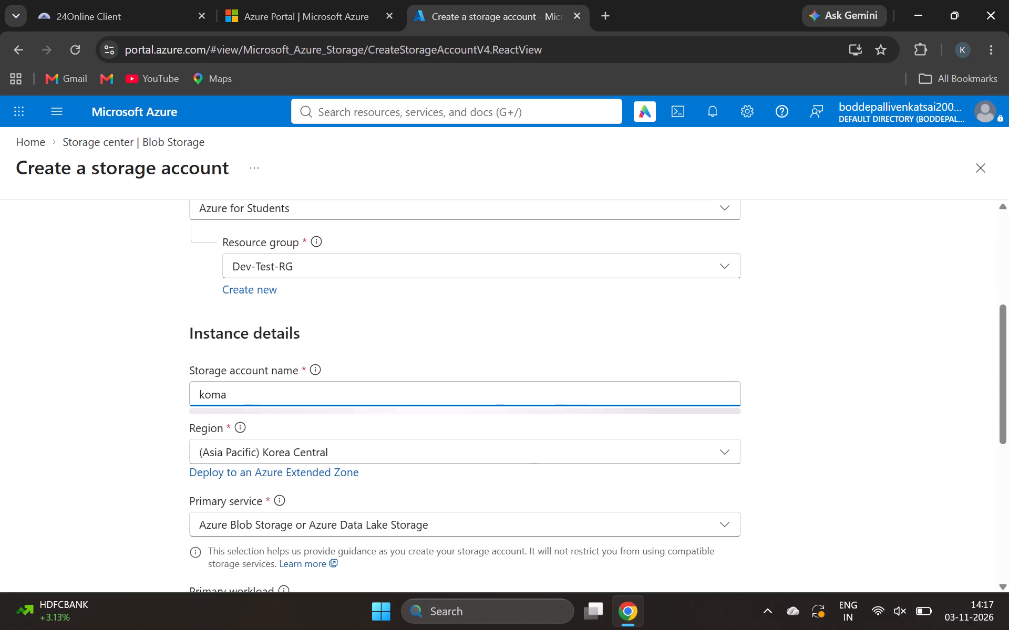
# Send the revised storage account configuration to review and submit it for creation.
pyautogui.scroll(-3, 106, 433)
pyautogui.scroll(2, 106, 433)
pyautogui.scroll(-3, 106, 433)
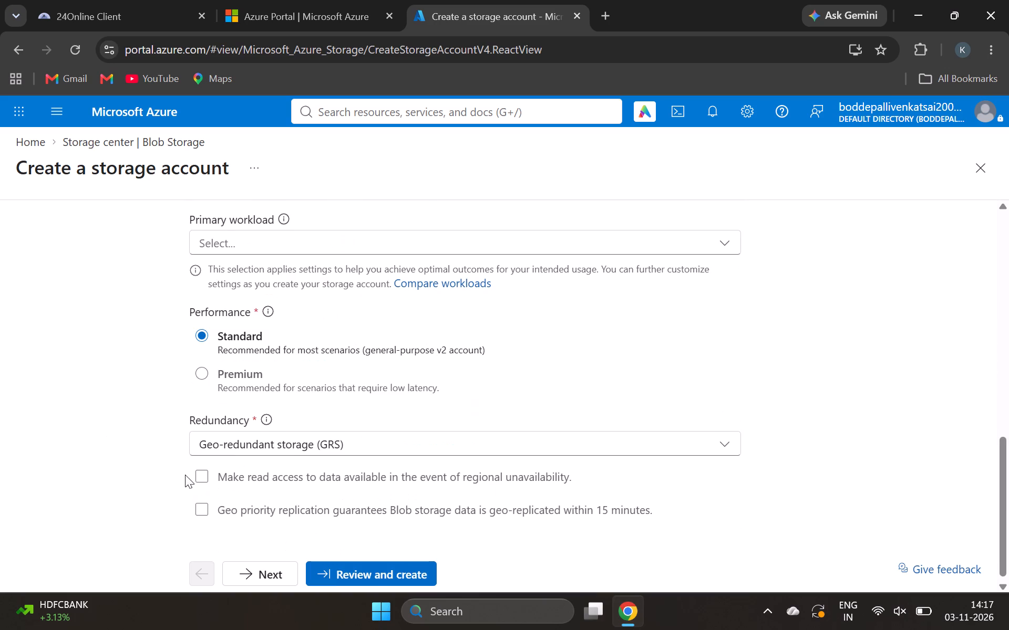
pyautogui.click(318, 576)
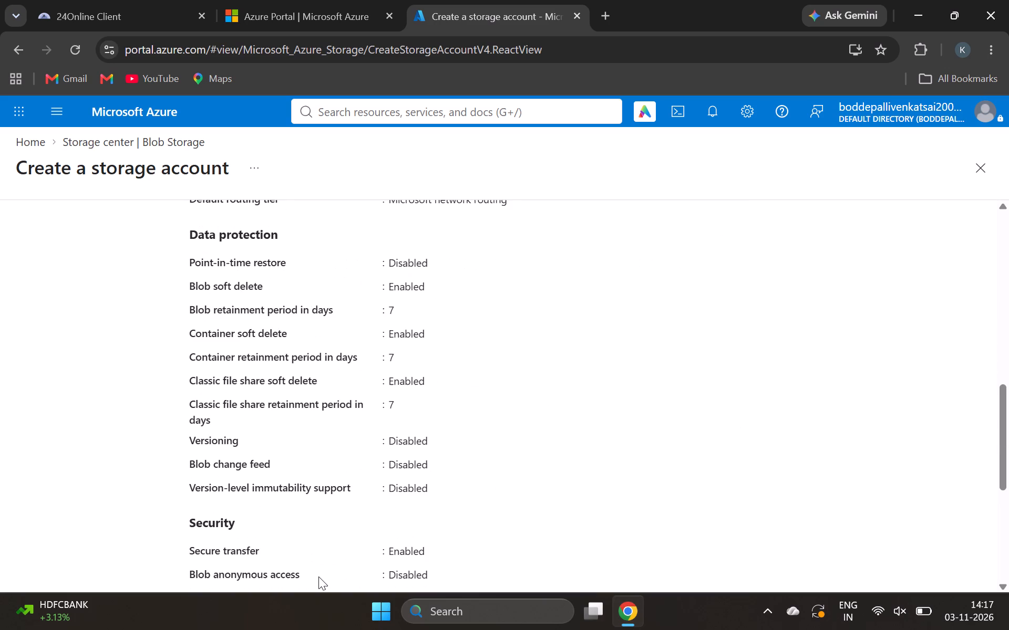
pyautogui.scroll(7, 280, 427)
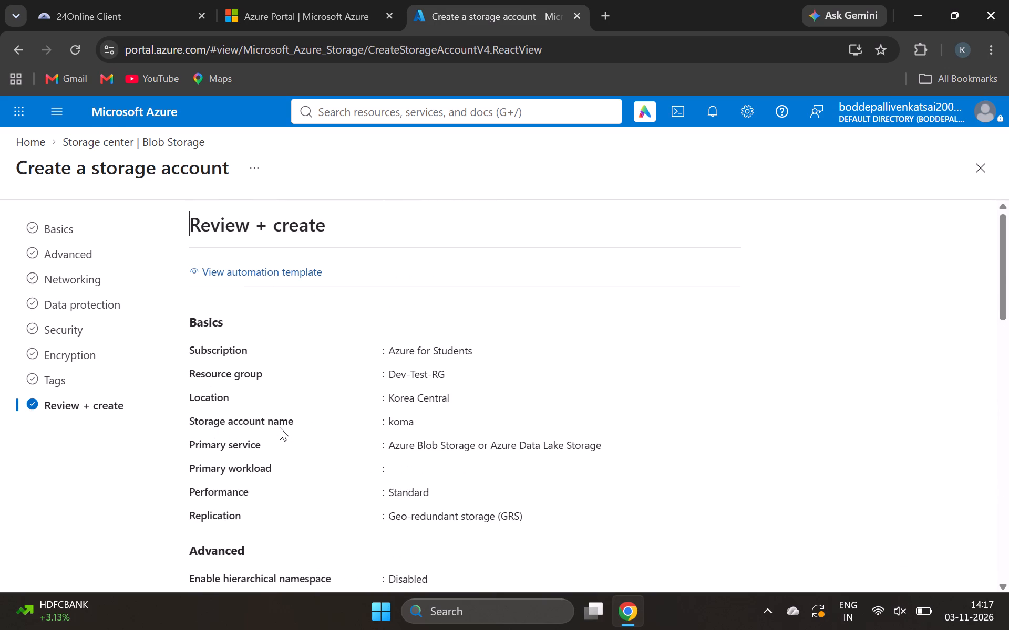
pyautogui.scroll(-14, 336, 356)
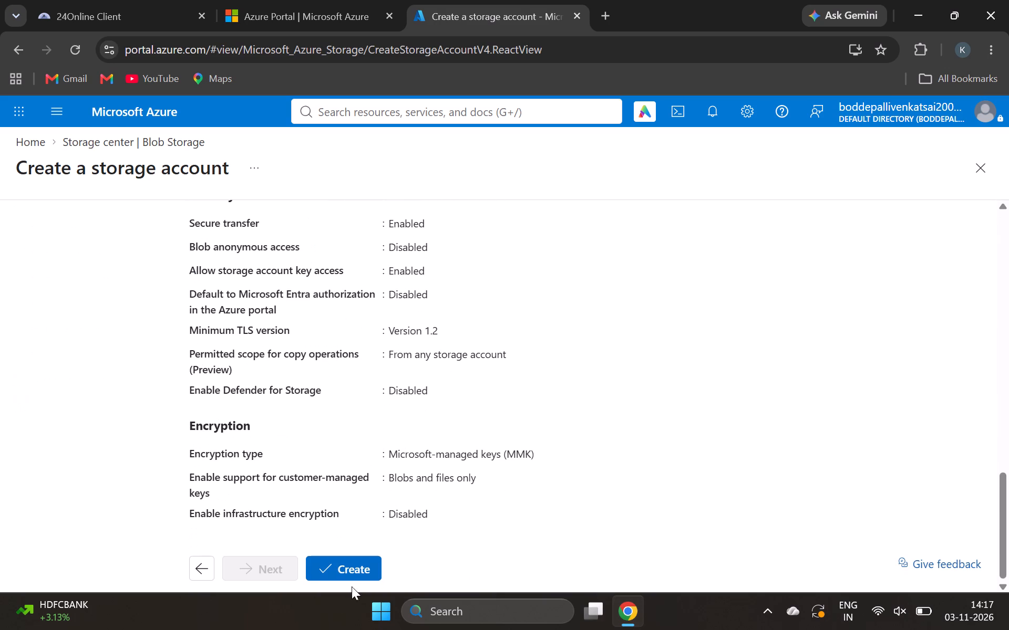
pyautogui.click(350, 569)
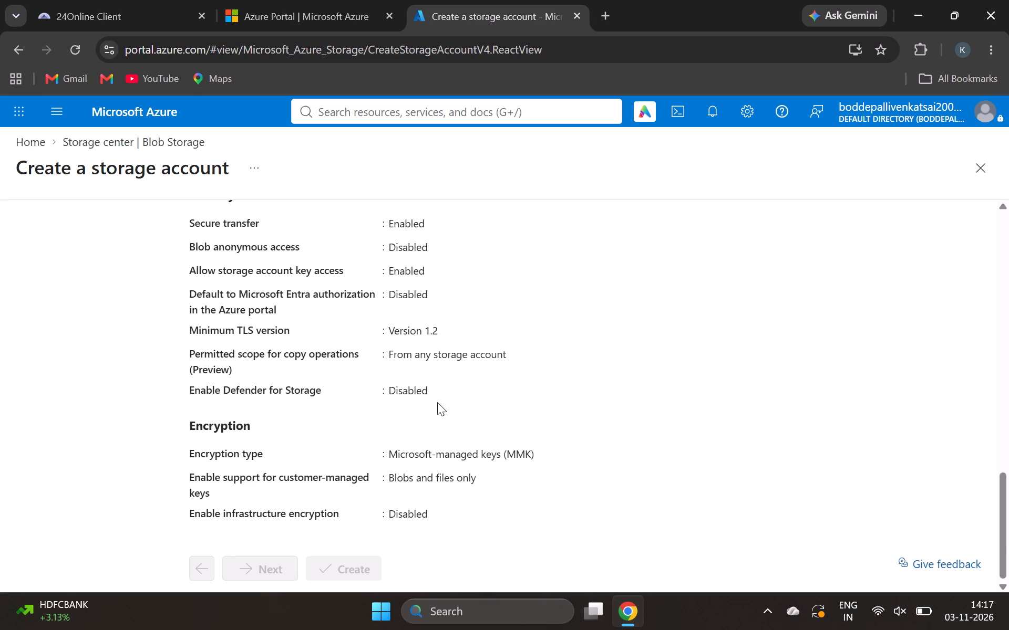
# Examine the Review + create summary from Basics to Encryption and try to submit the creation again.
pyautogui.scroll(3, 437, 402)
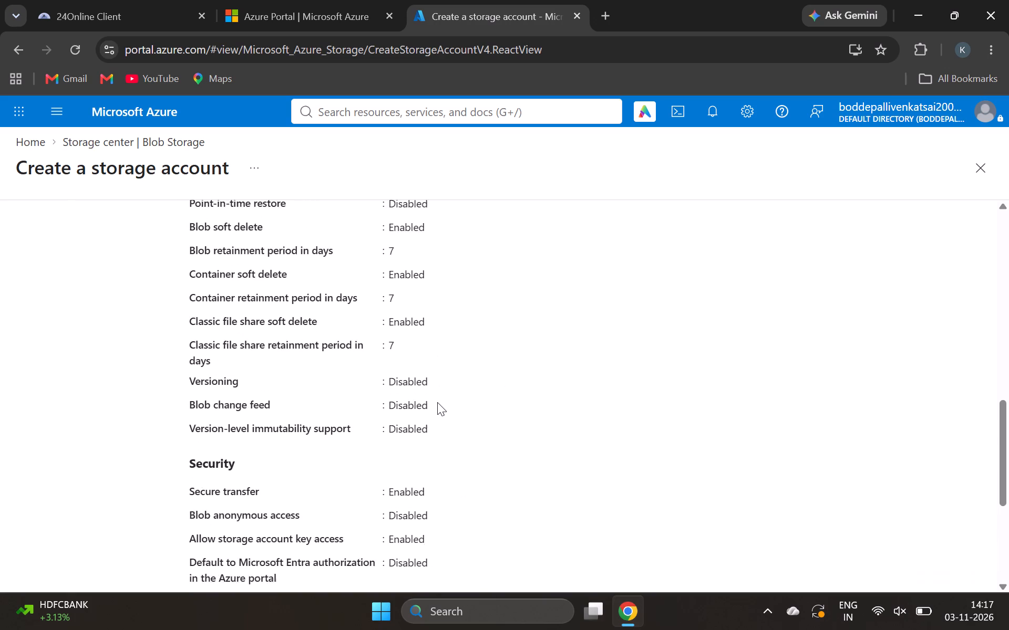
pyautogui.scroll(5, 437, 402)
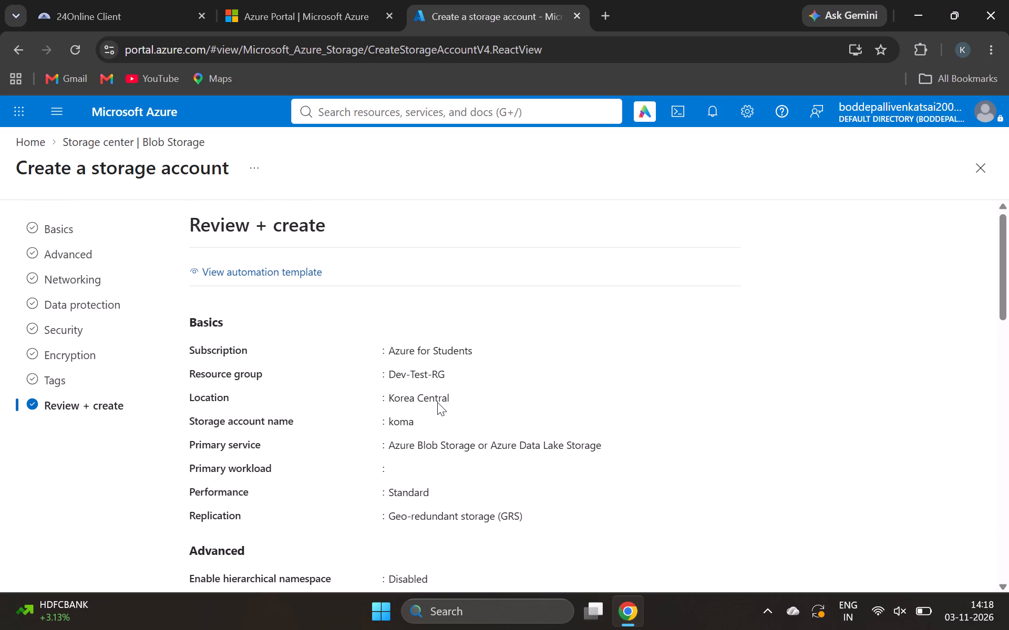
pyautogui.scroll(-4, 386, 359)
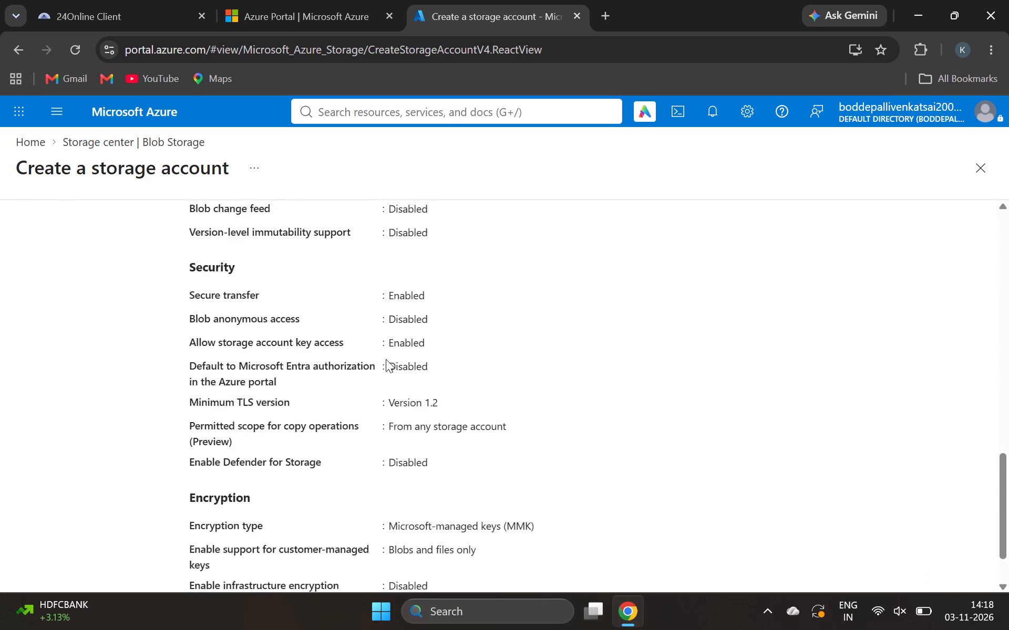
pyautogui.scroll(-2, 386, 359)
pyautogui.scroll(6, 367, 455)
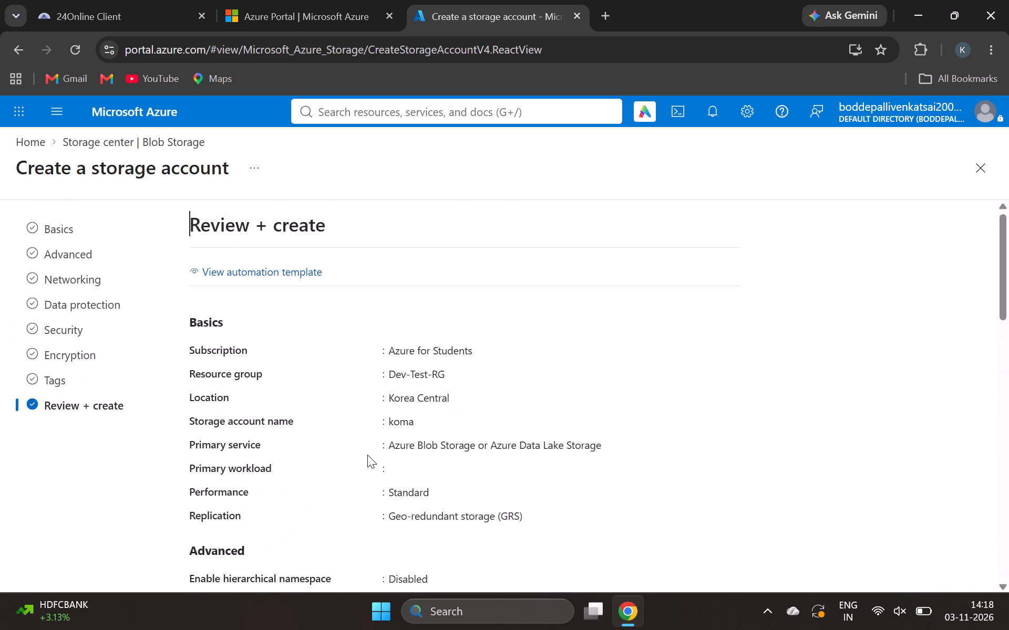
pyautogui.scroll(1, 367, 455)
pyautogui.scroll(-6, 287, 343)
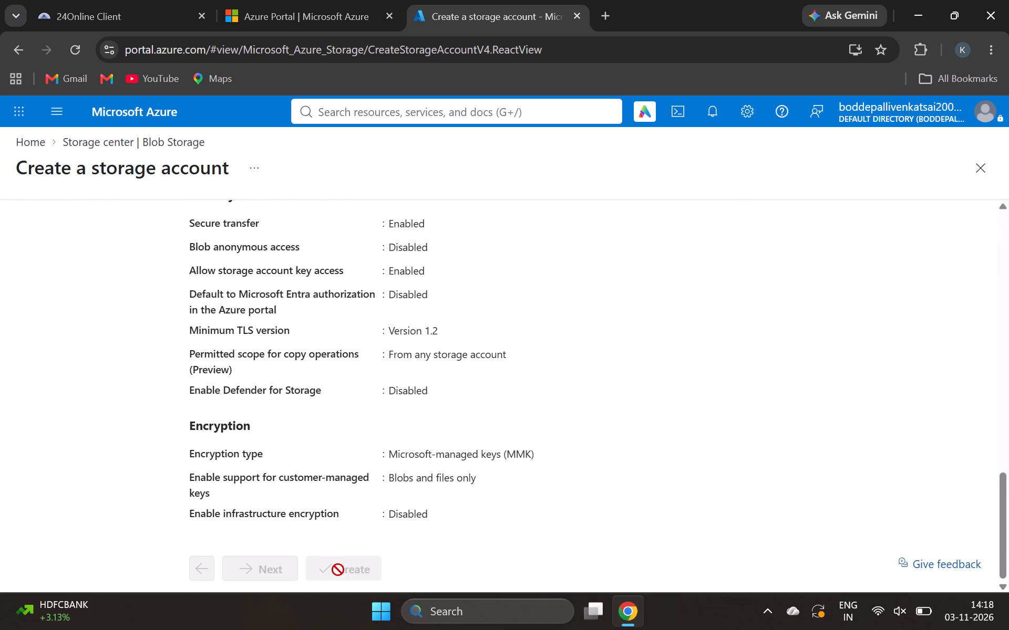
pyautogui.click(338, 570)
pyautogui.scroll(5, 347, 356)
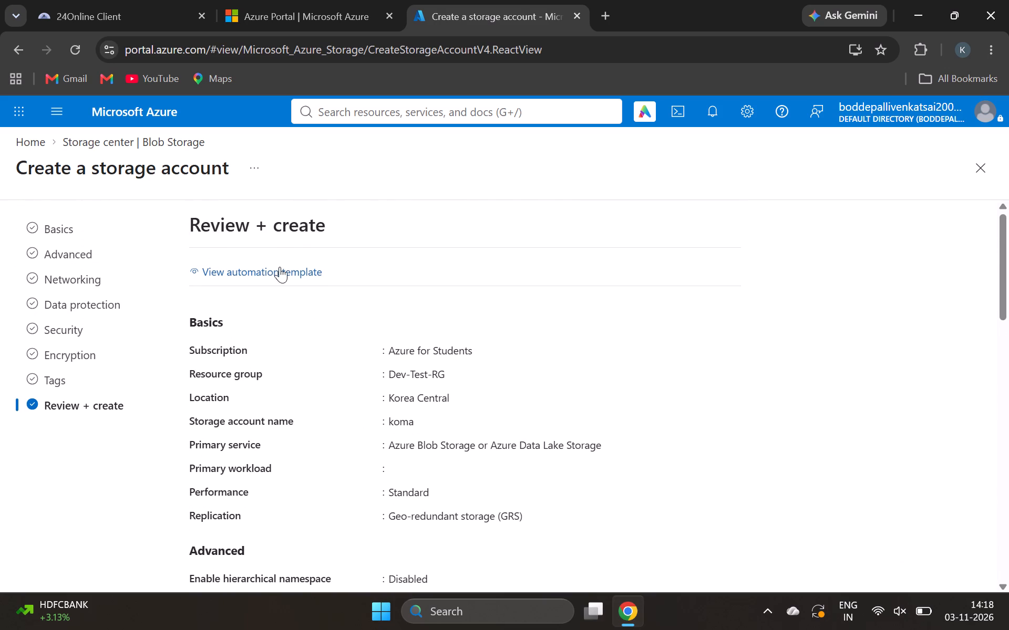
pyautogui.click(101, 409)
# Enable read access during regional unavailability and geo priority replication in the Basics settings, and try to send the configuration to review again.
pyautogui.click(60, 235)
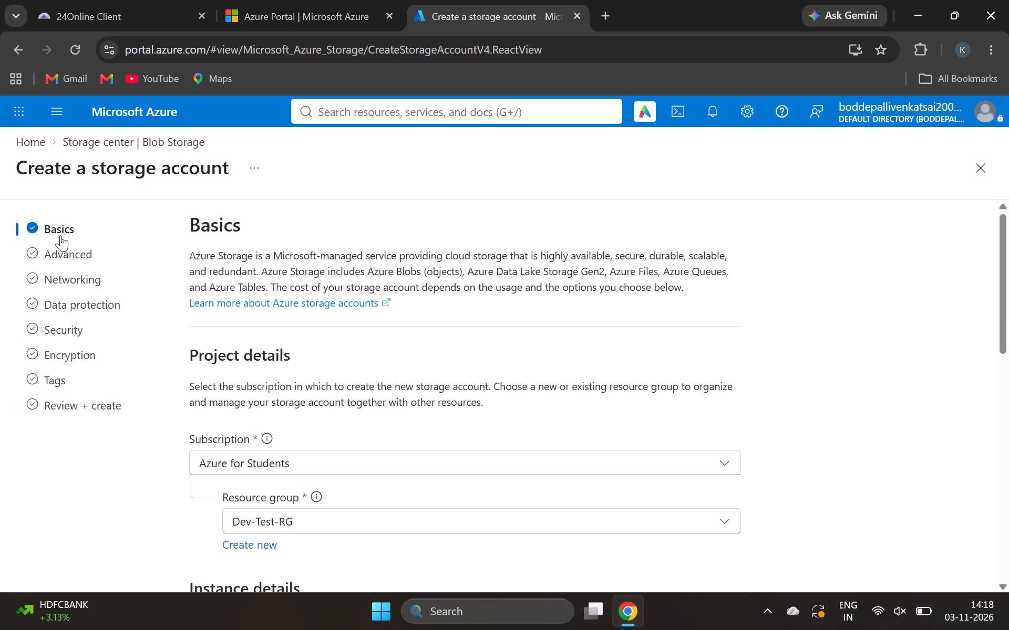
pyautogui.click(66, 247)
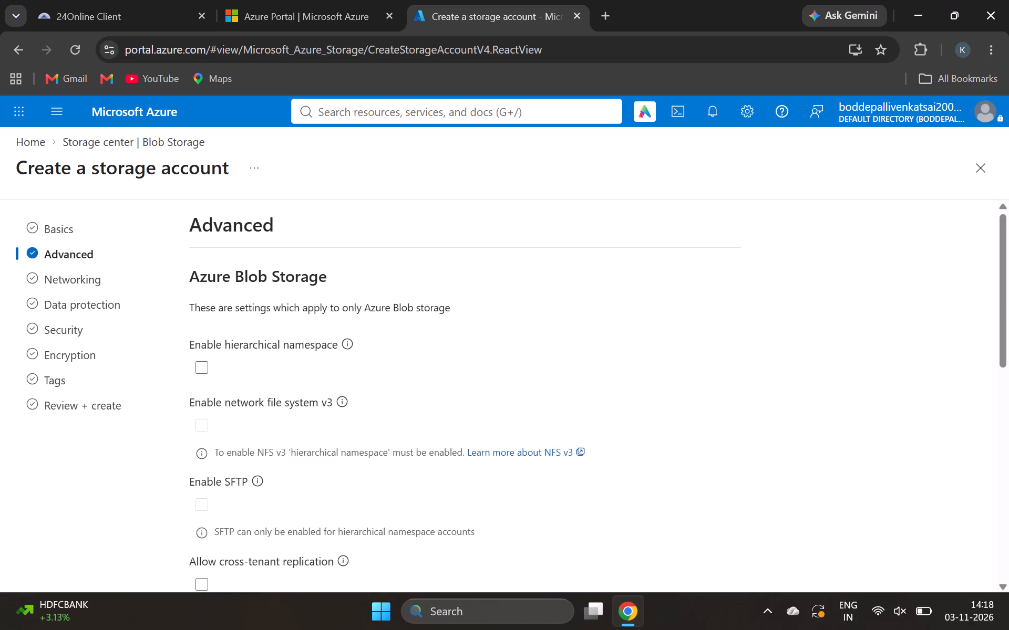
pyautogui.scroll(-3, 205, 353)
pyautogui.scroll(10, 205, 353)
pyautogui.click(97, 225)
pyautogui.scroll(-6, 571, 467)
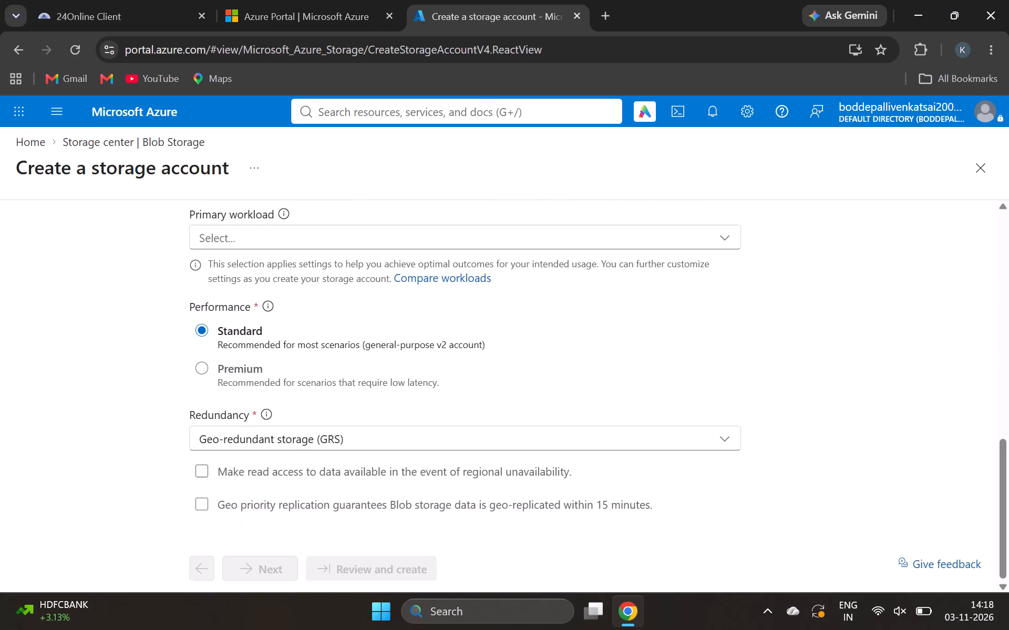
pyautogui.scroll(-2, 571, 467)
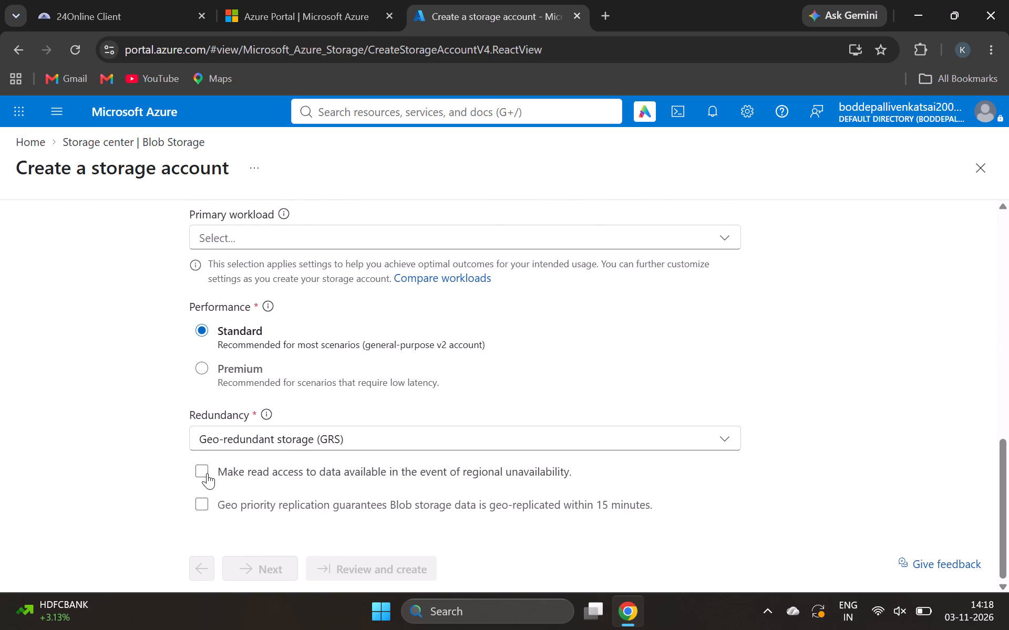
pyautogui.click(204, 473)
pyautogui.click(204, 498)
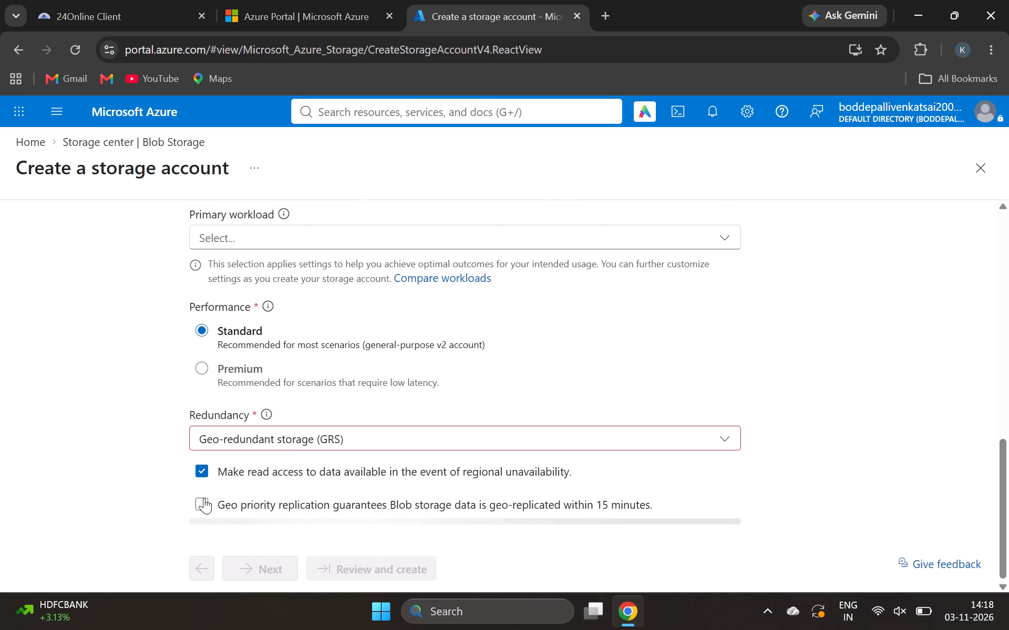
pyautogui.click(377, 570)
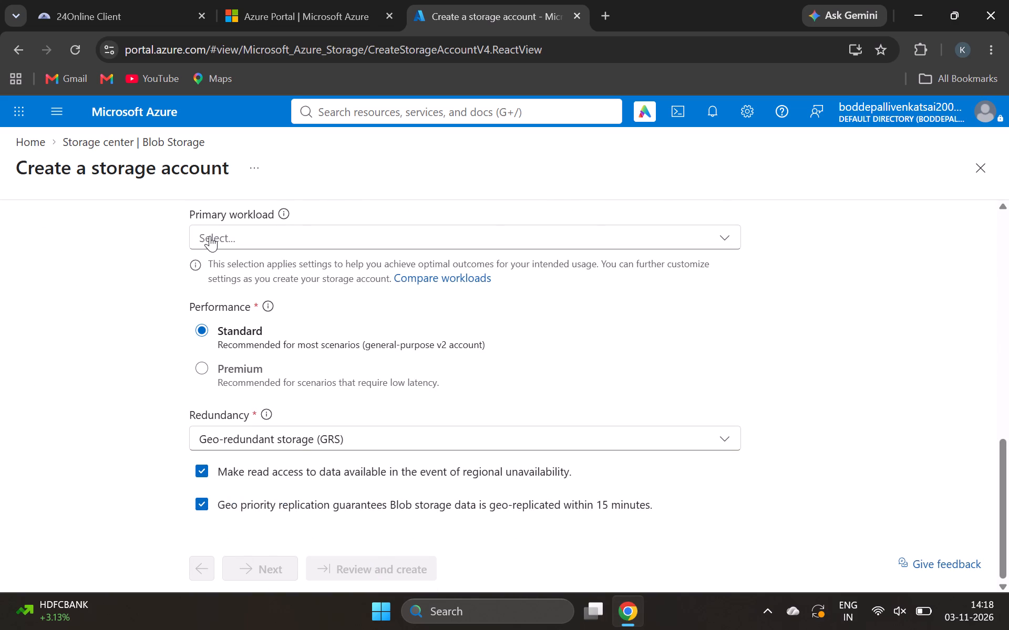
# Leave the storage account form and return to the portal's Home page.
pyautogui.scroll(6, 210, 236)
pyautogui.scroll(-2, 239, 498)
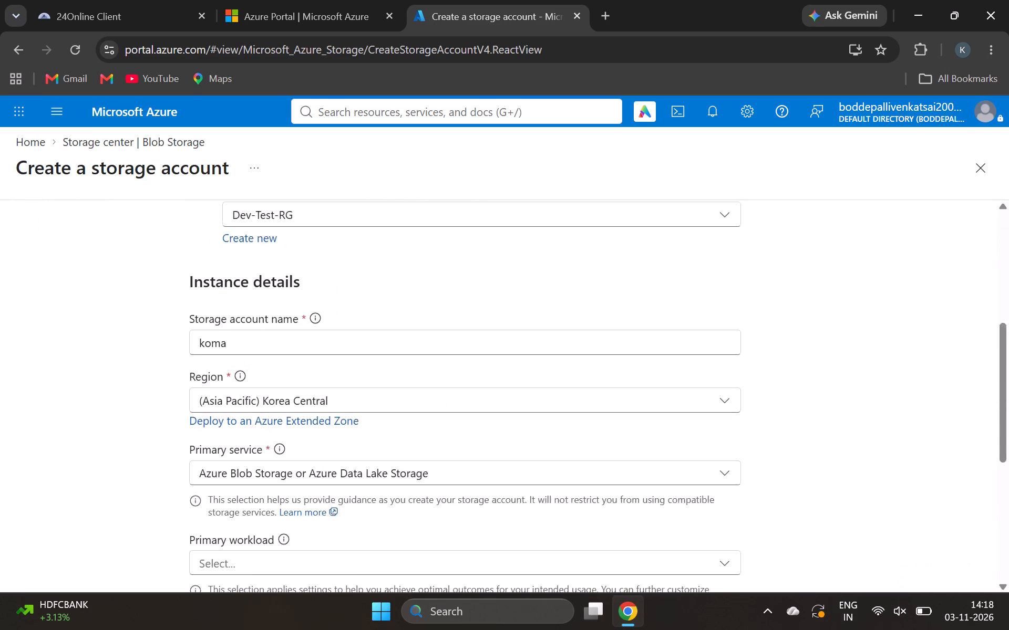
pyautogui.scroll(-1, 239, 498)
pyautogui.scroll(-3, 254, 448)
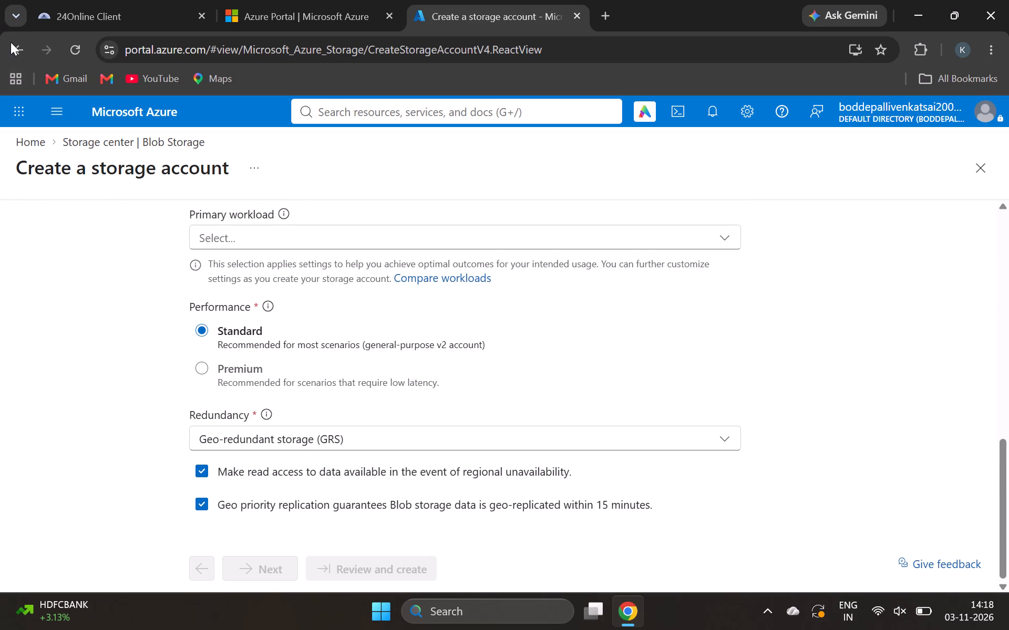
pyautogui.click(37, 144)
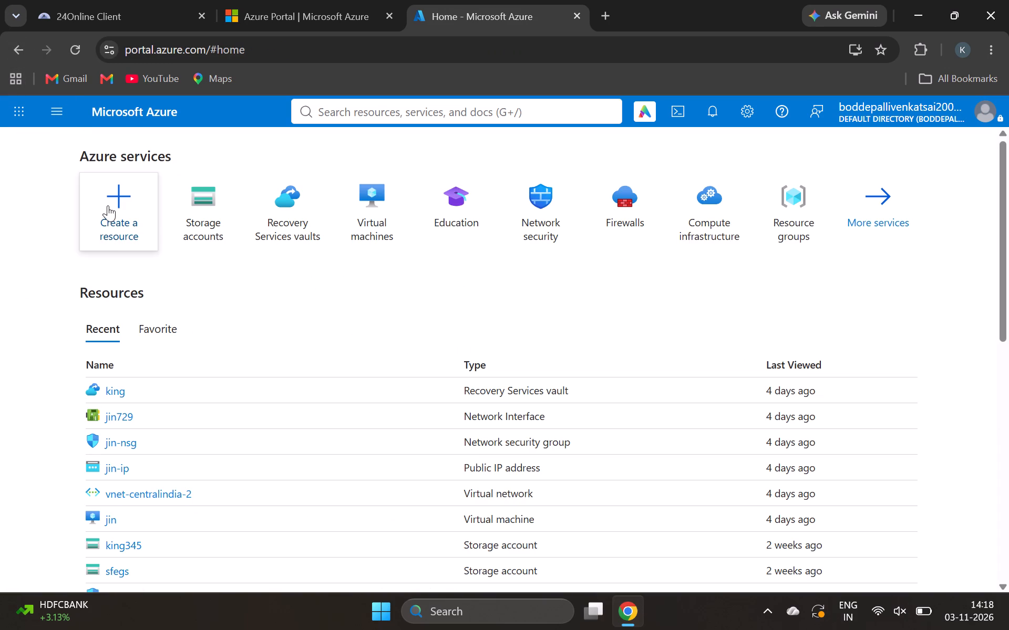
# Find the Storage accounts service with the search "st", start creating a new storage account, and open its list of existing resource groups.
pyautogui.click(349, 119)
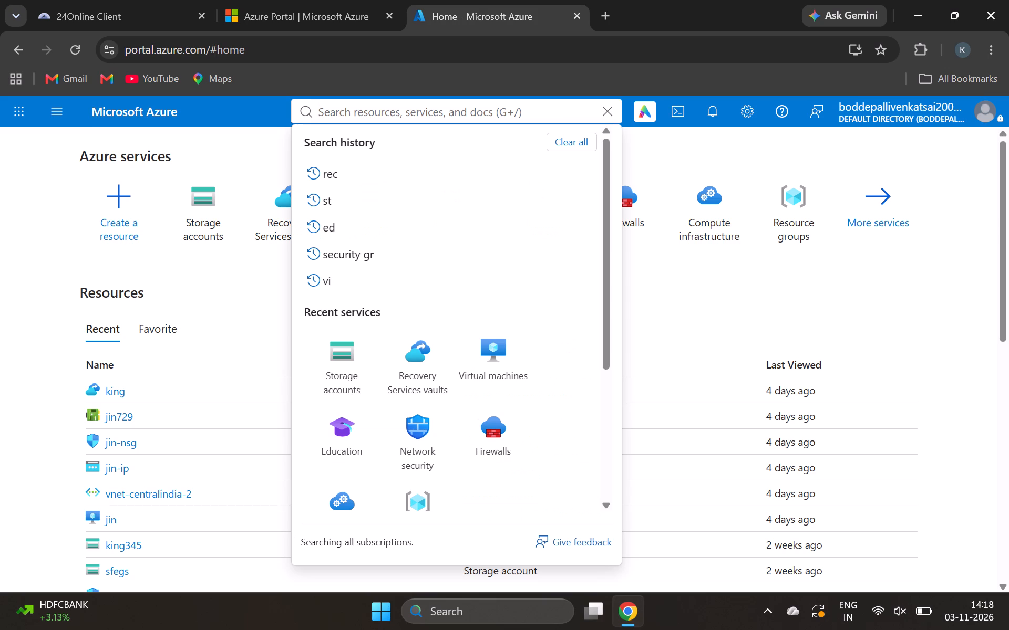
pyautogui.press('s')
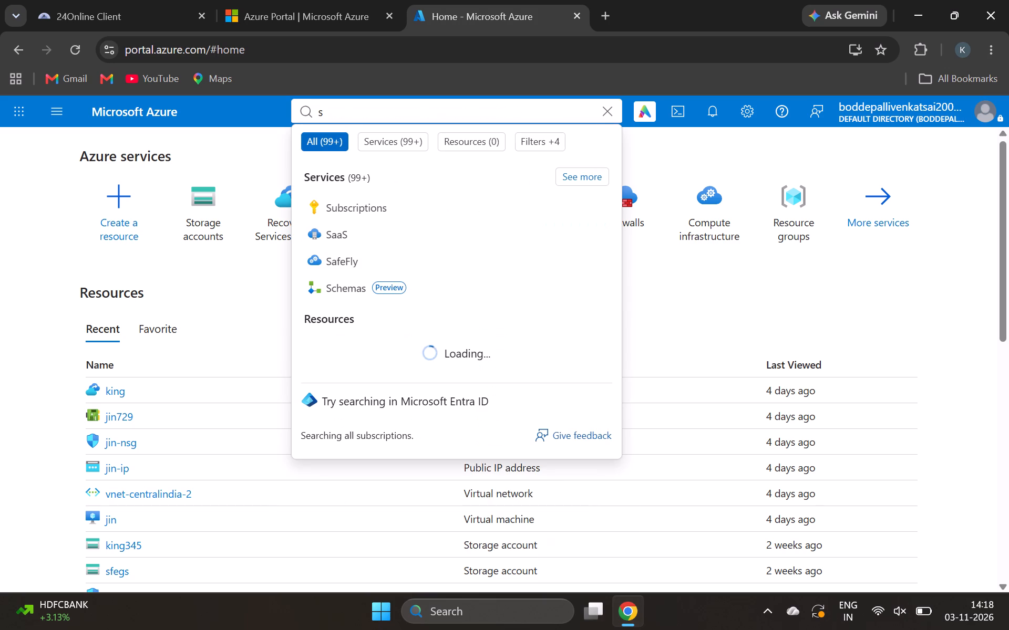
pyautogui.press('t')
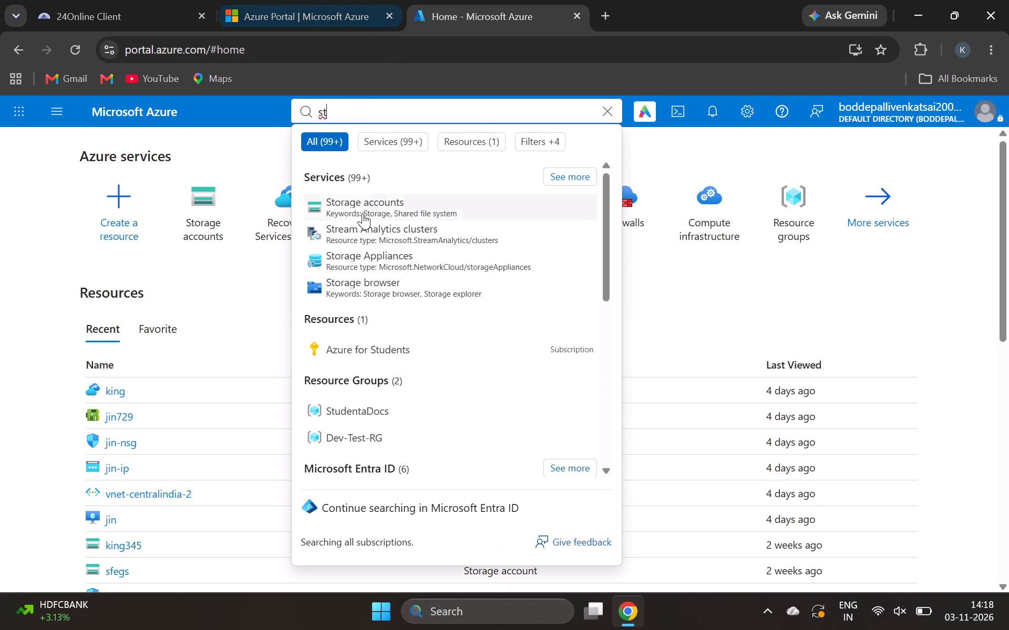
pyautogui.click(361, 213)
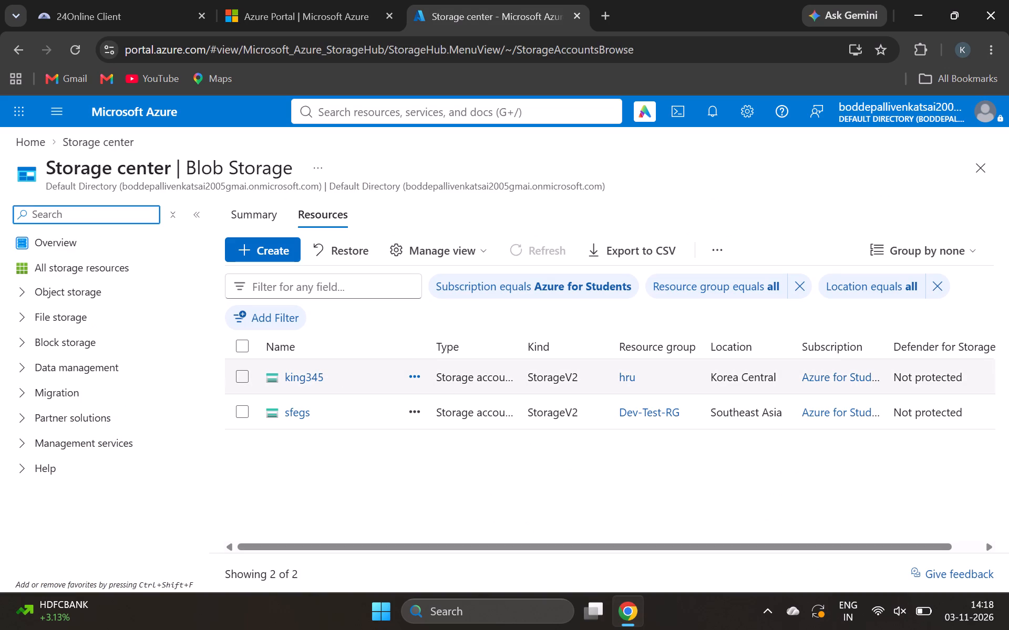
pyautogui.click(281, 253)
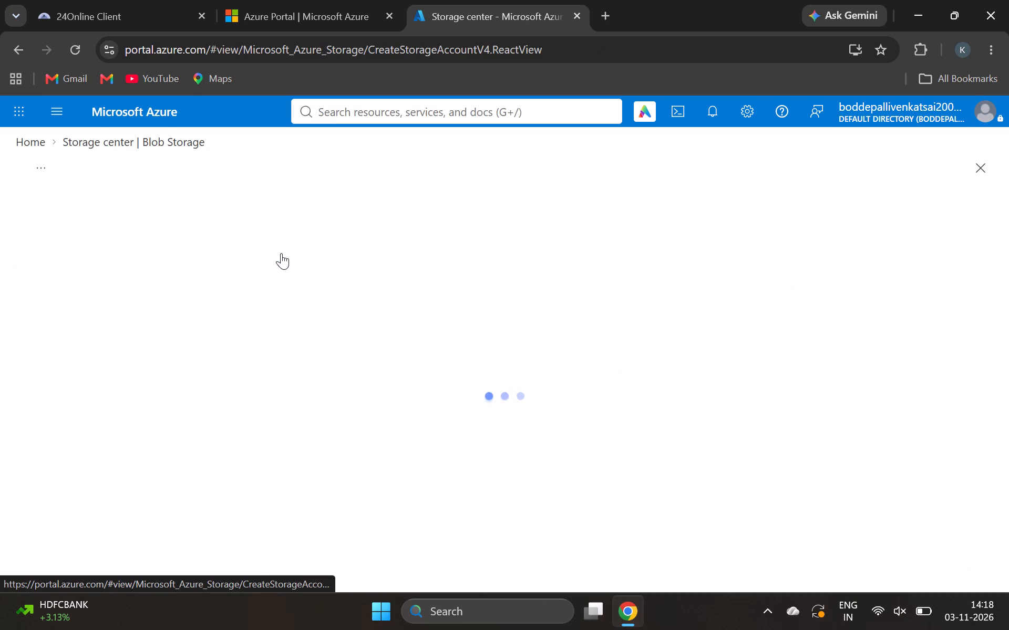
pyautogui.scroll(-1, 291, 364)
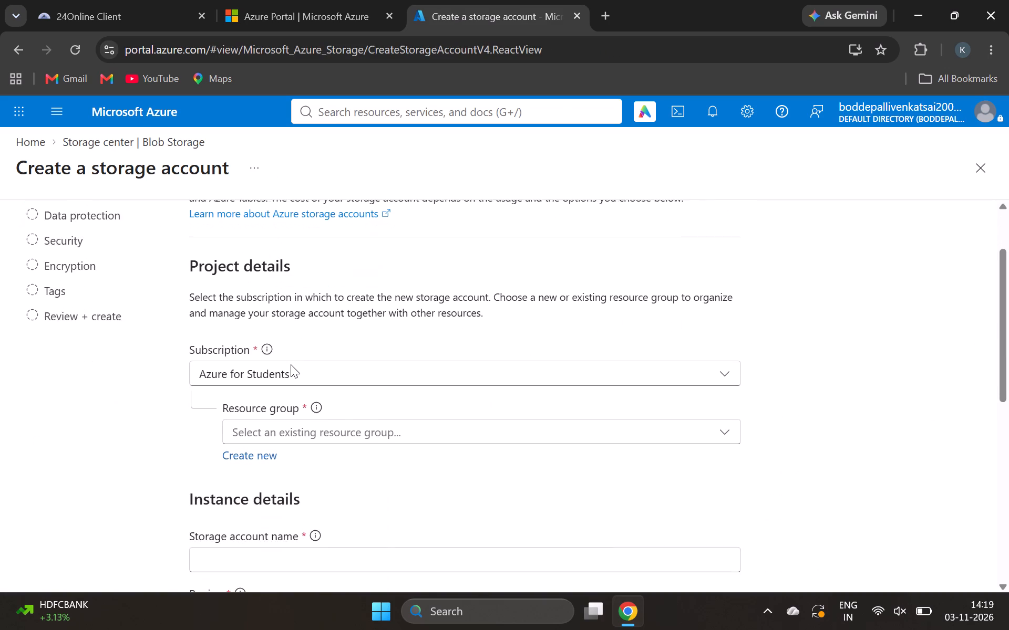
pyautogui.click(300, 424)
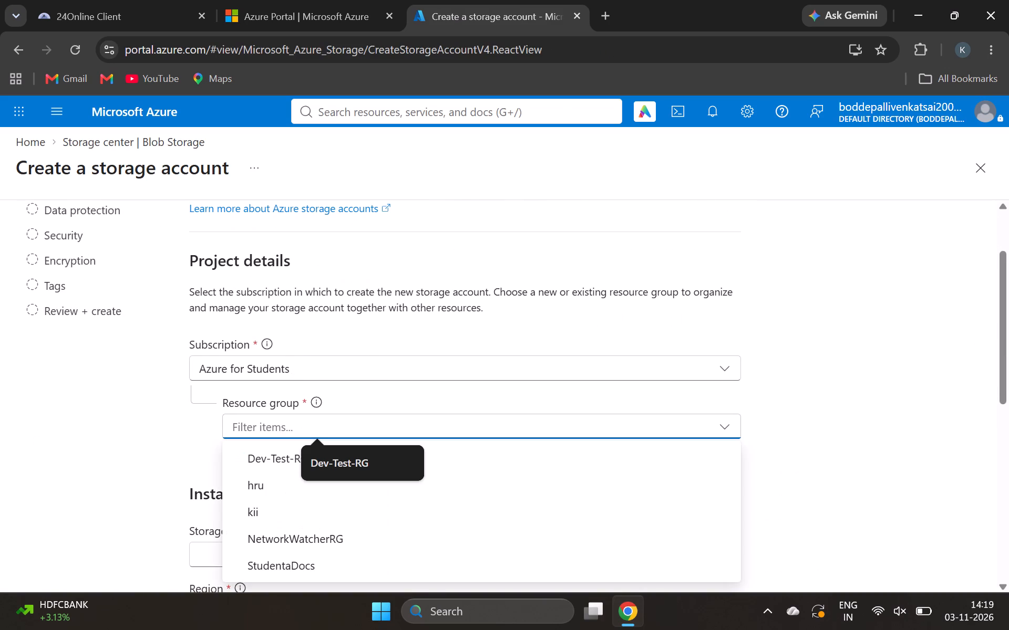
# Search the portal for "res" to find the Resource groups service.
pyautogui.click(392, 103)
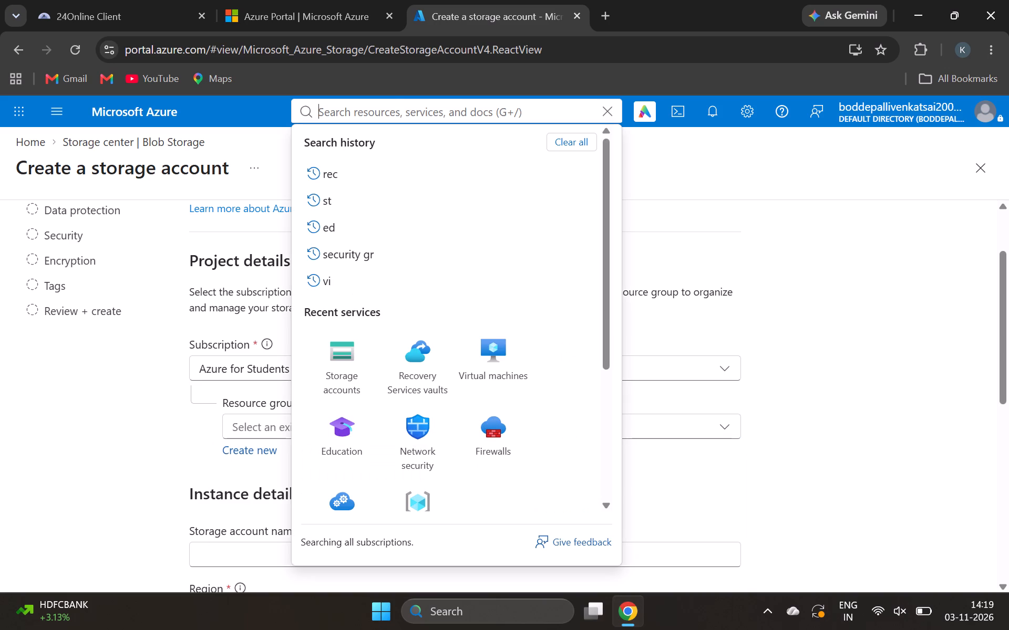
pyautogui.write('rec')
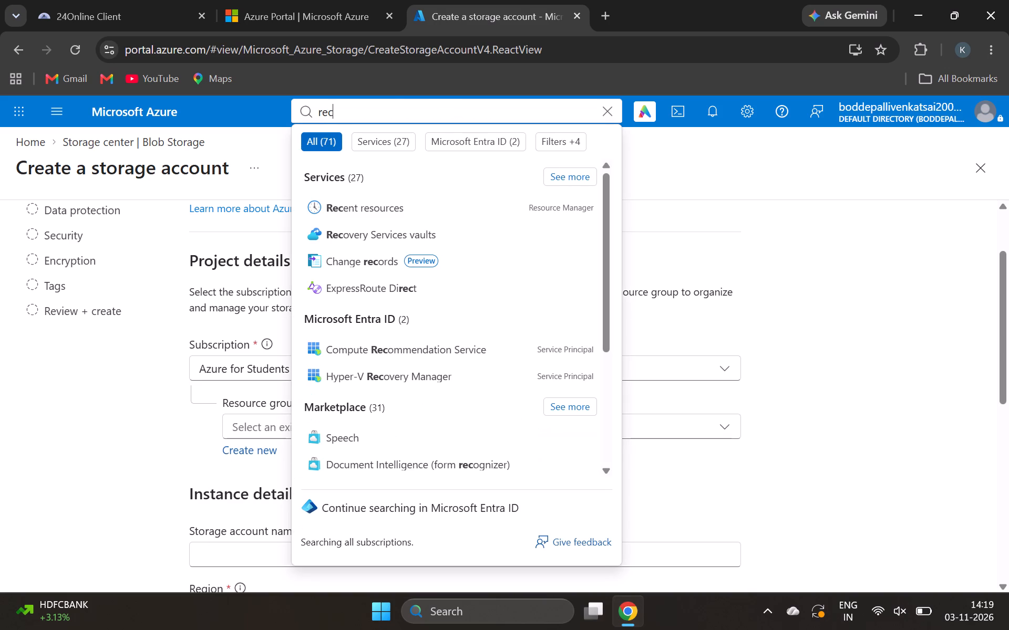
pyautogui.press('o')
pyautogui.press('BackSpace')
pyautogui.press('BackSpace')
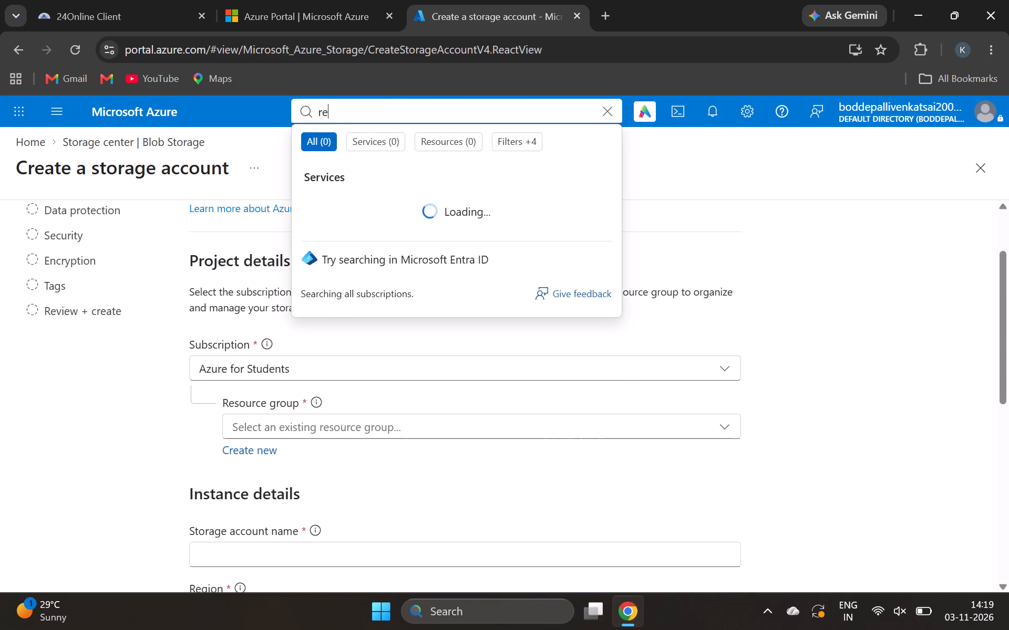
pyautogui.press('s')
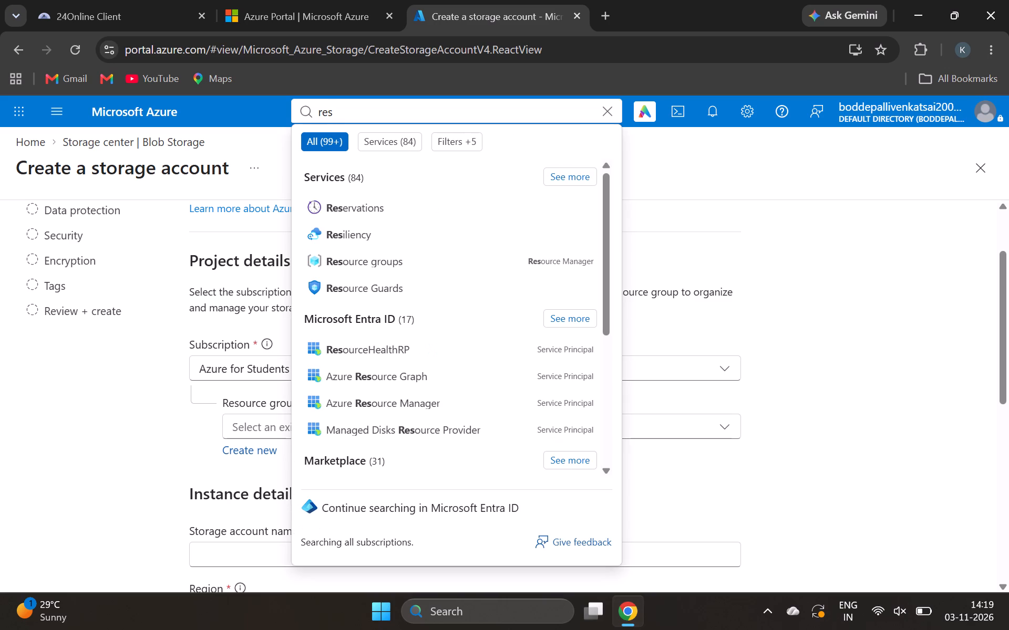
# Open the Resource groups service from the portal's search results.
pyautogui.click(378, 254)
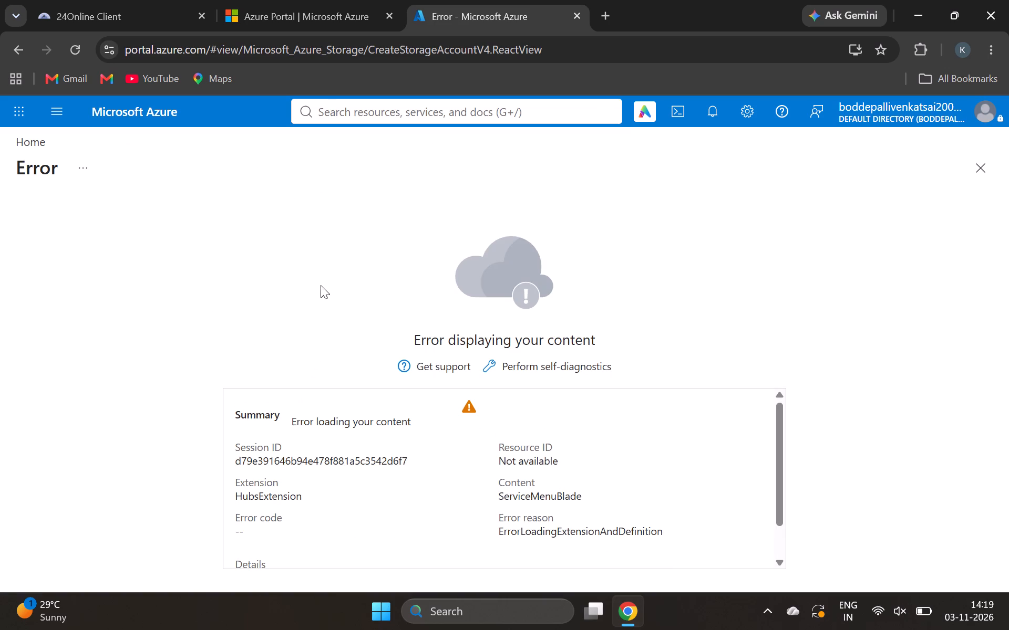
# Examine the summary and details of the error page shown in the portal.
pyautogui.scroll(-2, 324, 315)
pyautogui.scroll(2, 324, 315)
pyautogui.scroll(-3, 324, 315)
pyautogui.scroll(-2, 287, 505)
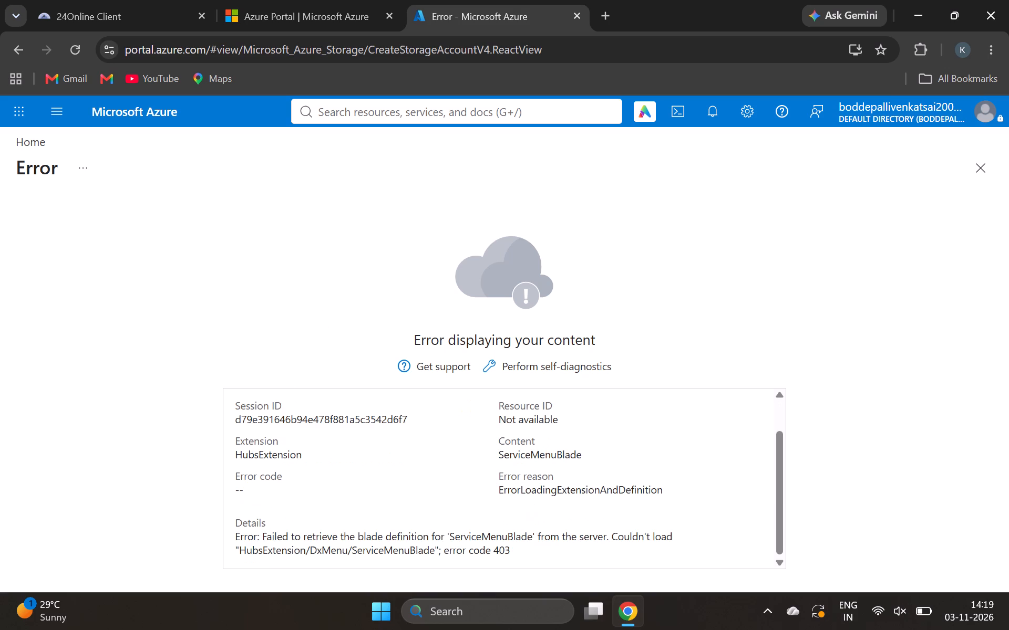
pyautogui.scroll(-2, 218, 455)
pyautogui.click(201, 293)
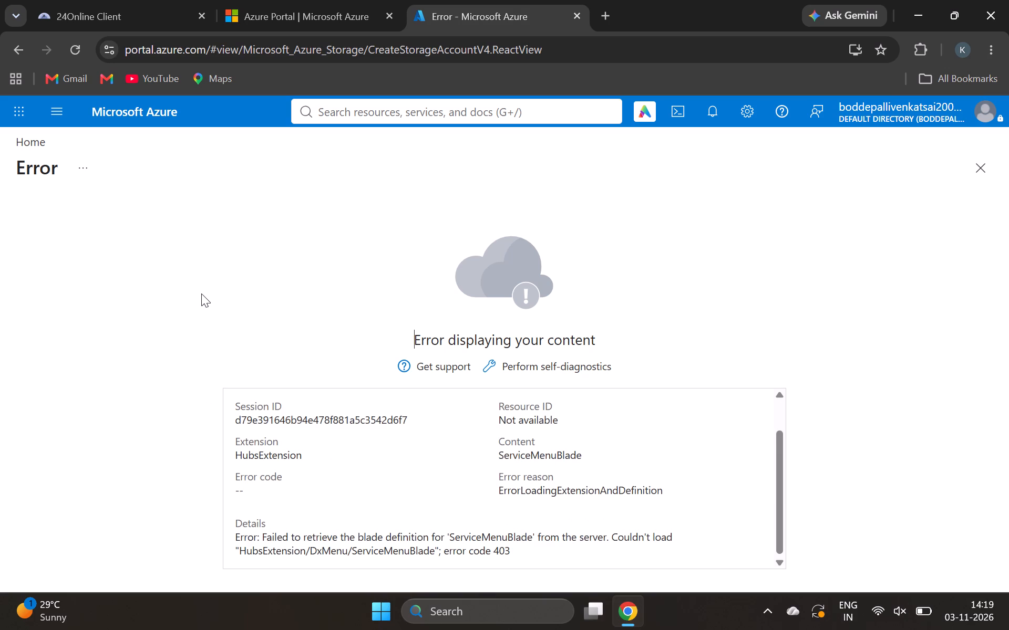
# Reload the Azure portal page repeatedly to try to restore access.
pyautogui.click(70, 49)
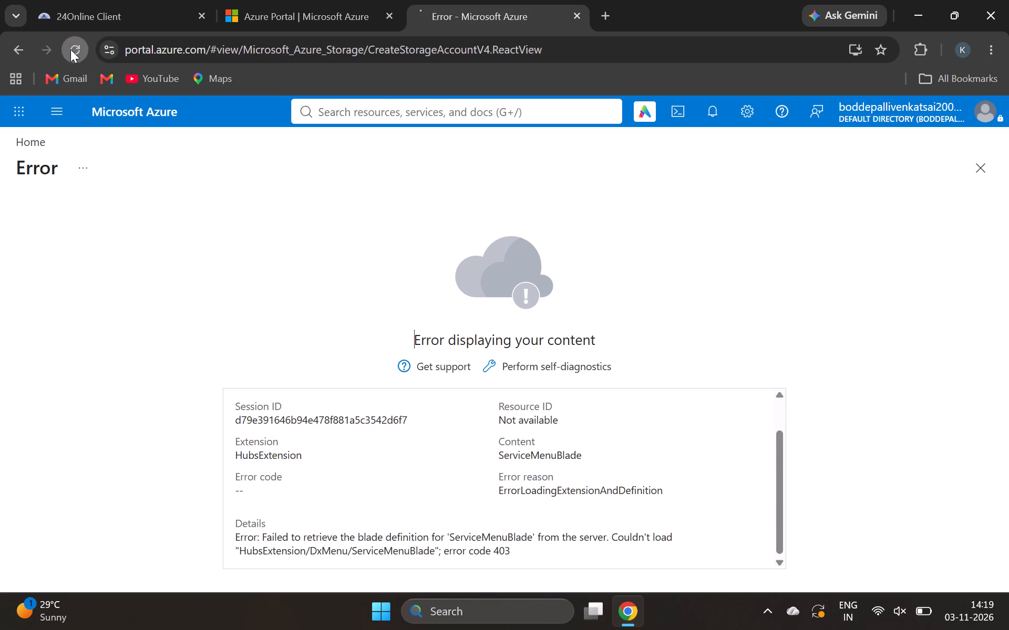
pyautogui.click(73, 52)
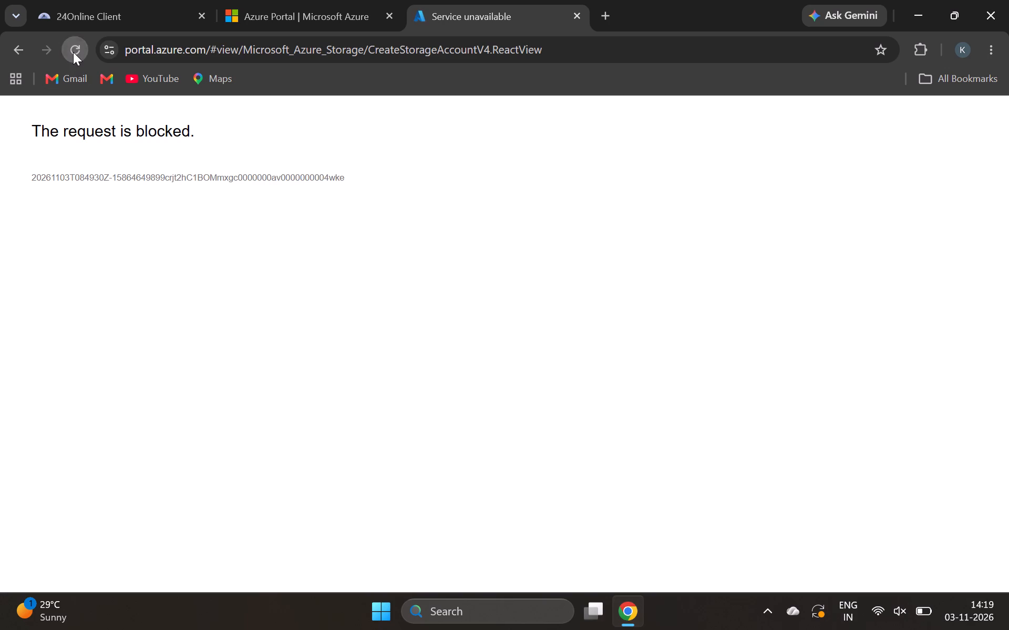
pyautogui.tripleClick(73, 52)
pyautogui.doubleClick(73, 52)
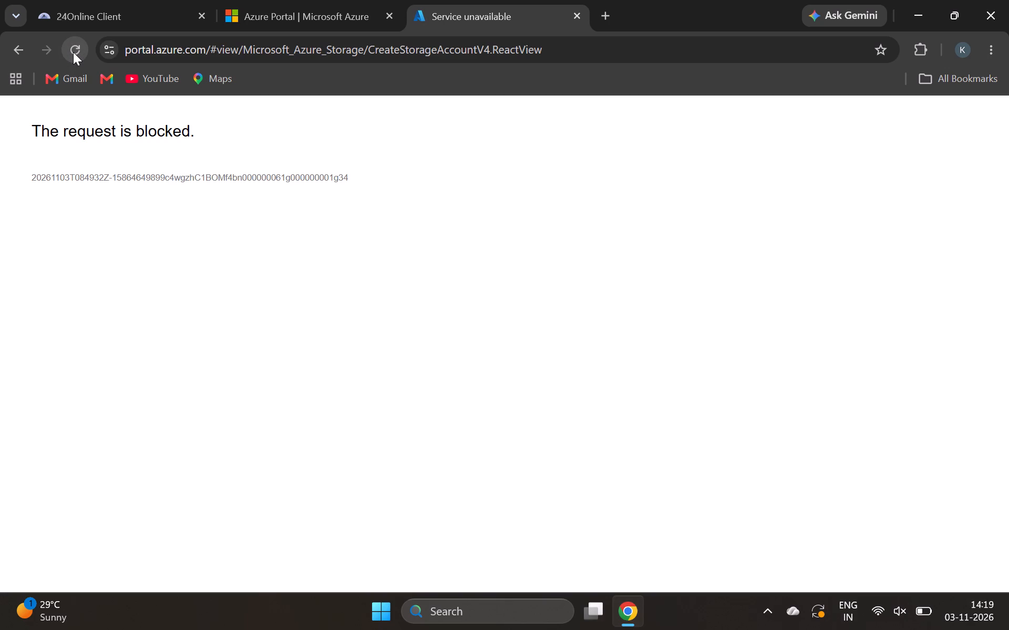
pyautogui.click(73, 52)
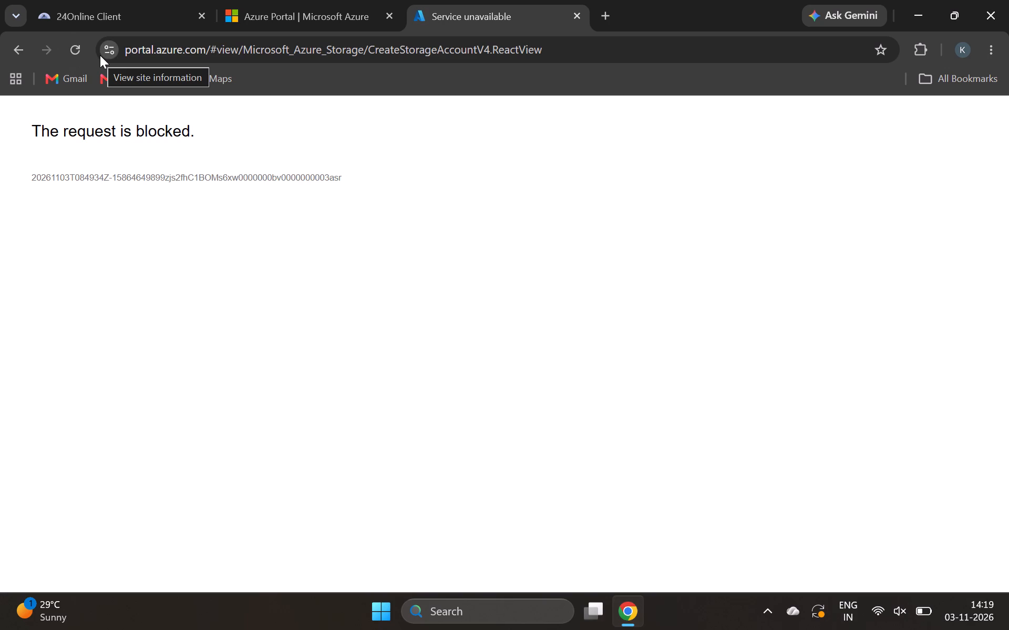
# Switch the laptop's Wi-Fi connection to the LPU Block-33 network.
pyautogui.click(881, 609)
pyautogui.click(890, 332)
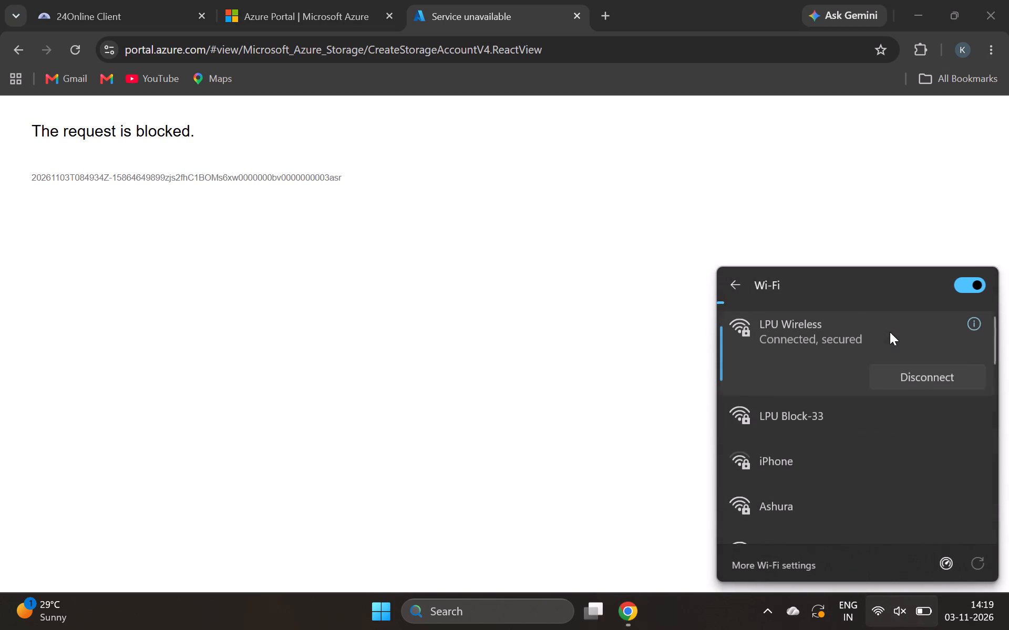
pyautogui.click(857, 407)
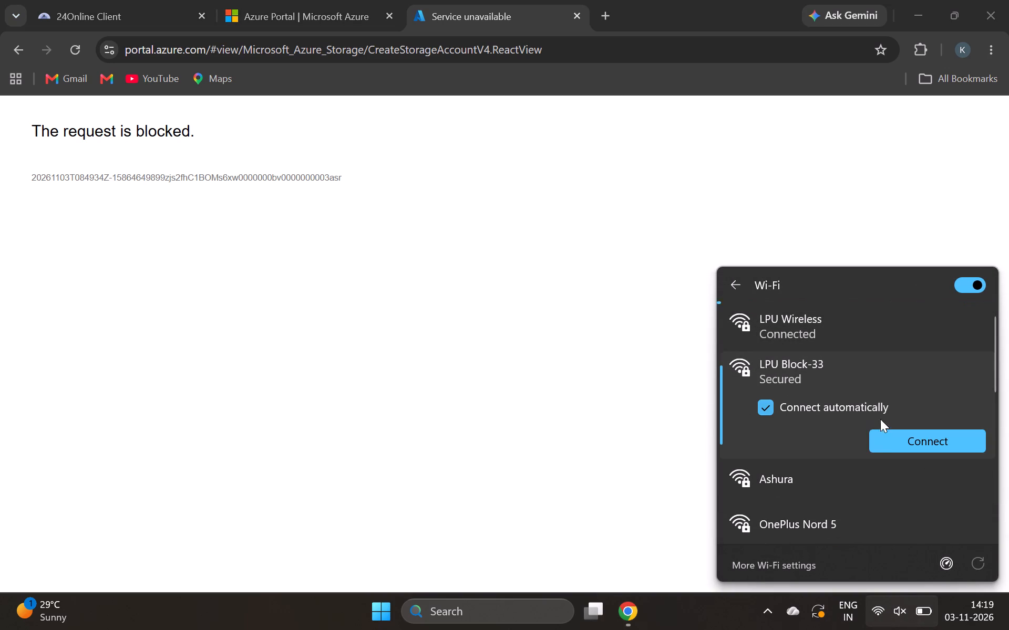
pyautogui.click(892, 434)
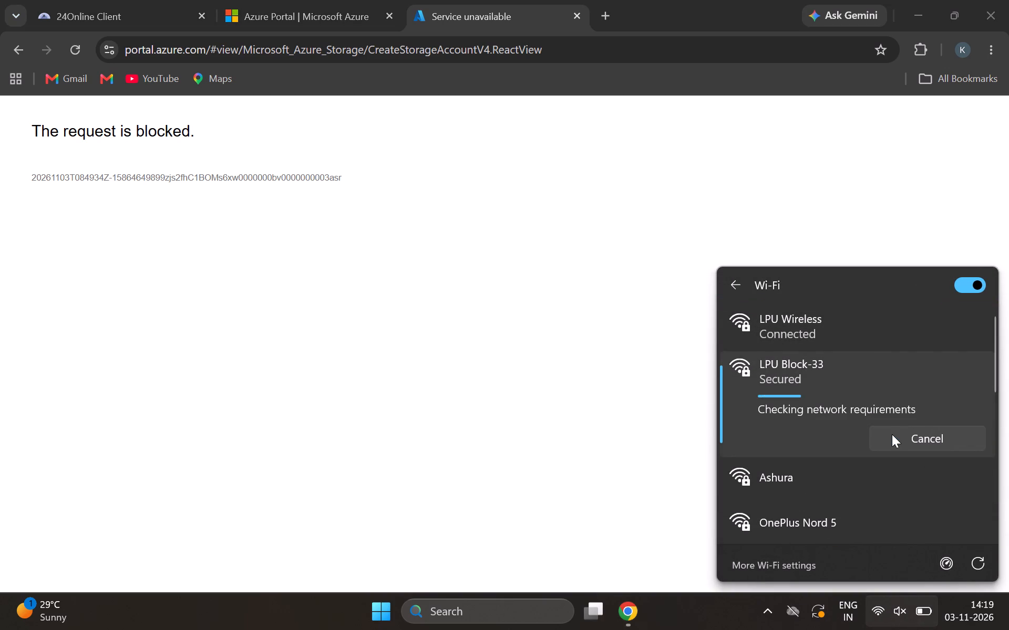
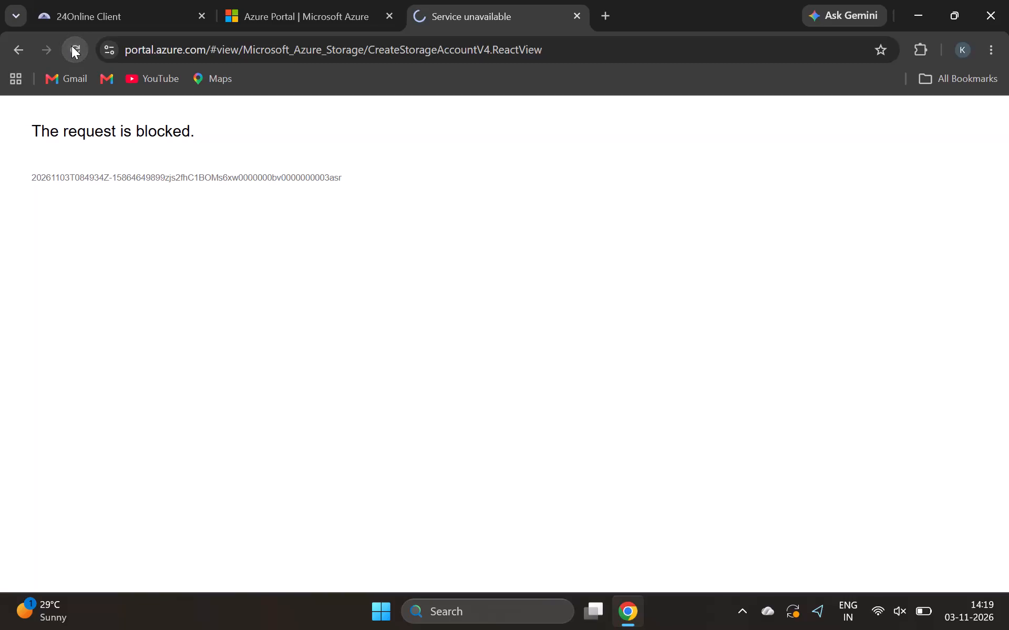
# Reload the blocked Azure portal page for creating a storage account until the portal starts loading.
pyautogui.click(71, 46)
pyautogui.click(71, 46)
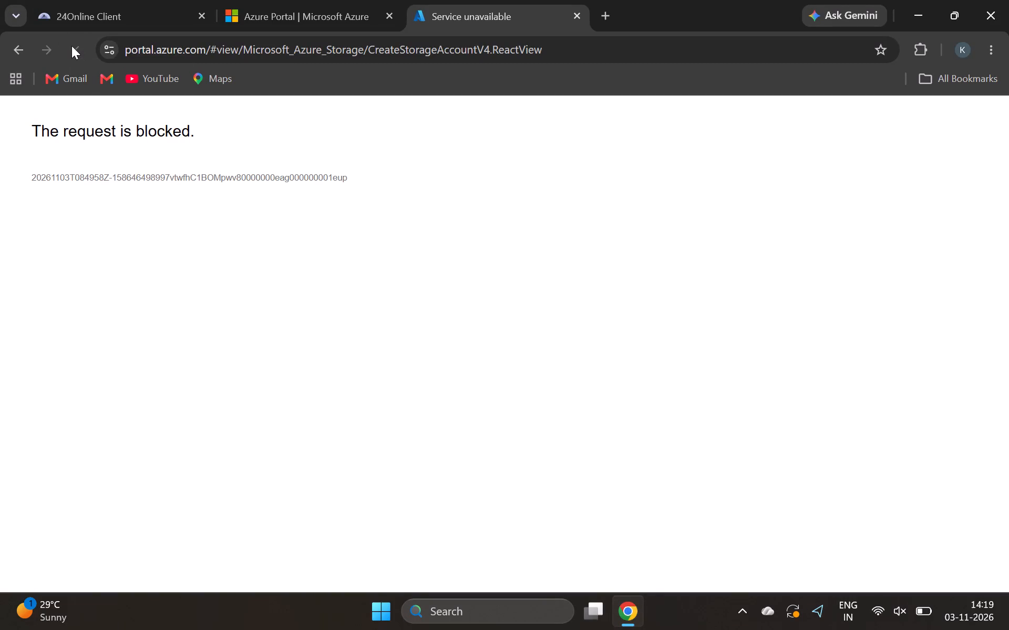
pyautogui.click(71, 46)
pyautogui.click(71, 46)
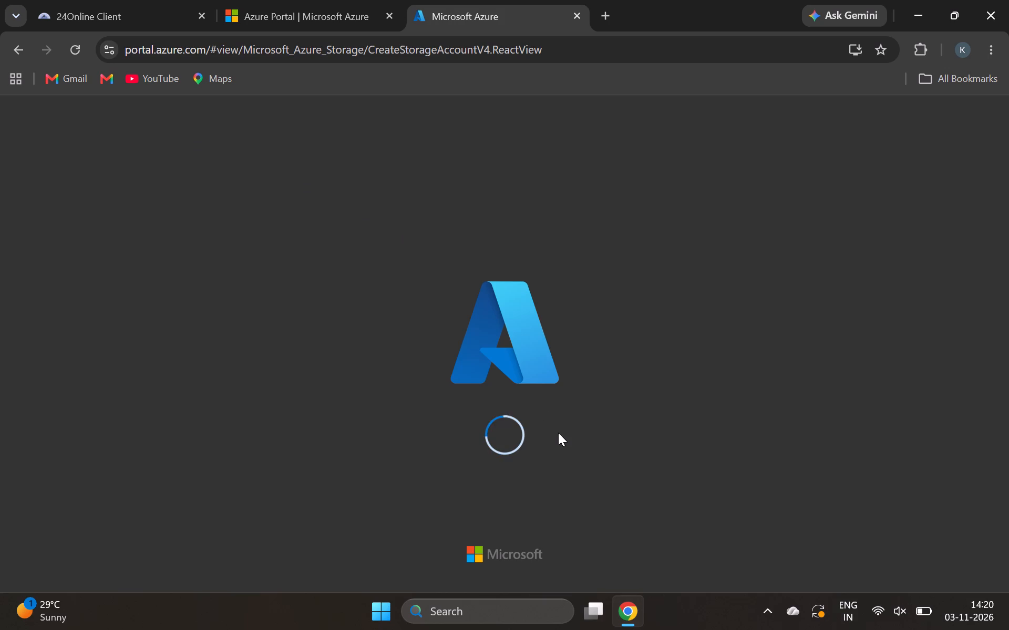
# Reload the storage account creation page in the Azure portal.
pyautogui.moveTo(558, 433); pyautogui.dragTo(641, 629)
pyautogui.click(872, 598)
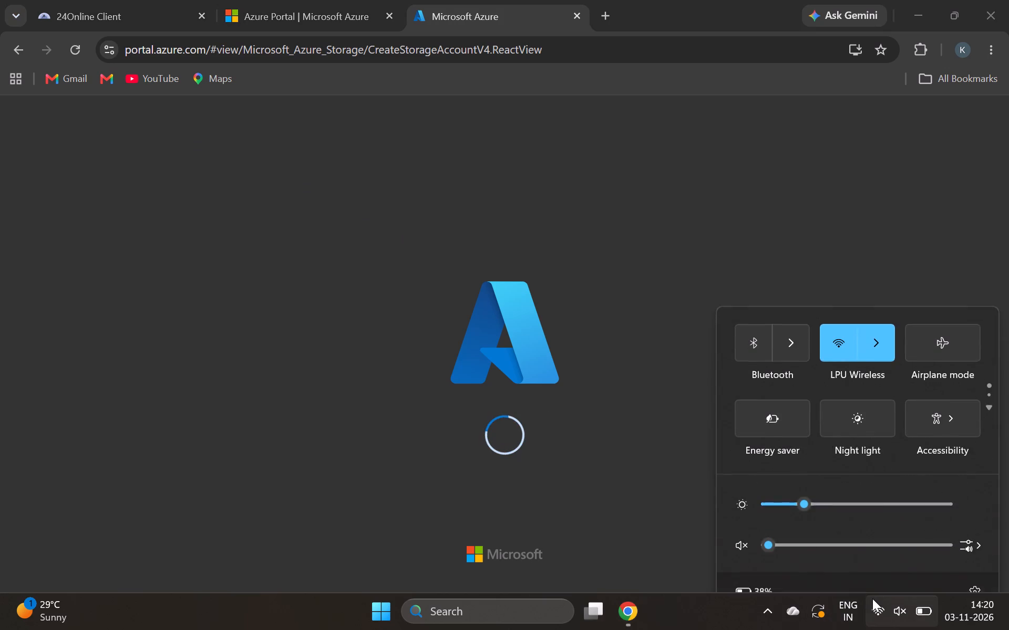
pyautogui.click(859, 192)
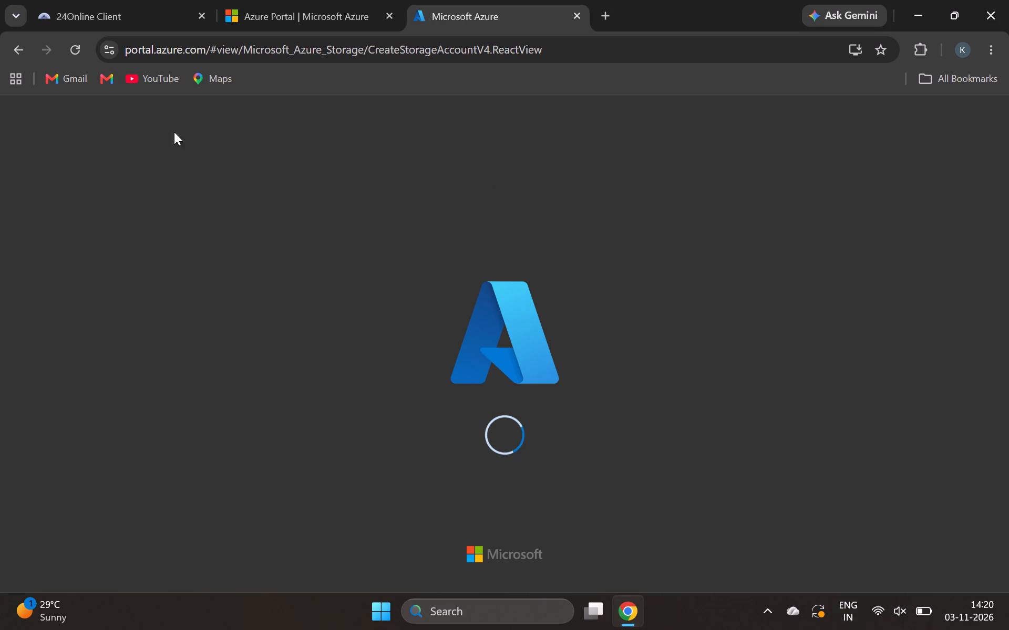
pyautogui.click(79, 49)
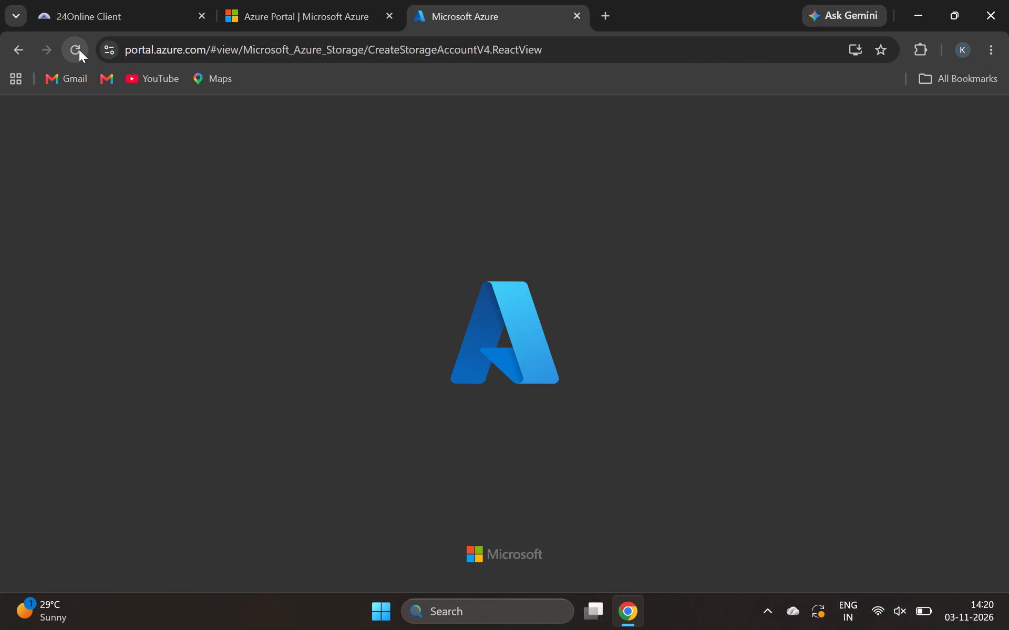
pyautogui.click(79, 49)
pyautogui.click(79, 49)
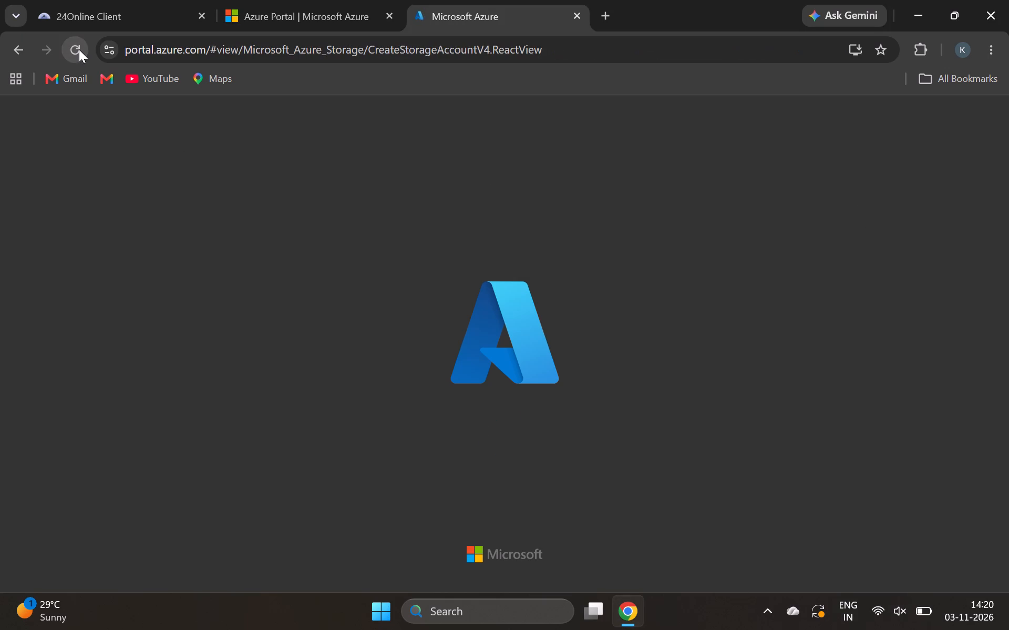
pyautogui.click(79, 49)
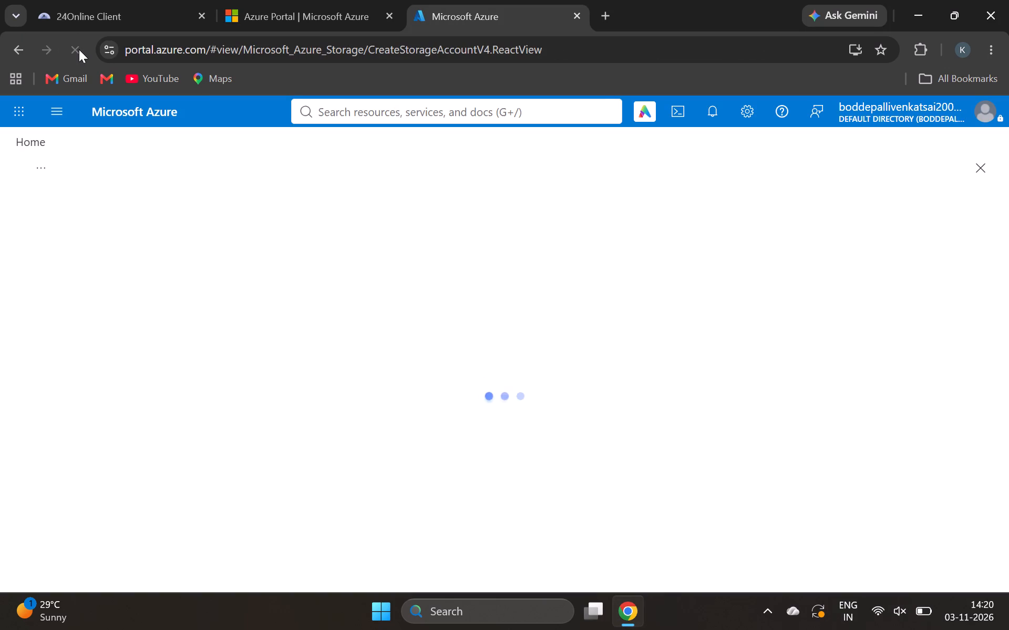
# Search the portal for "res" and open the Resource groups service.
pyautogui.click(442, 119)
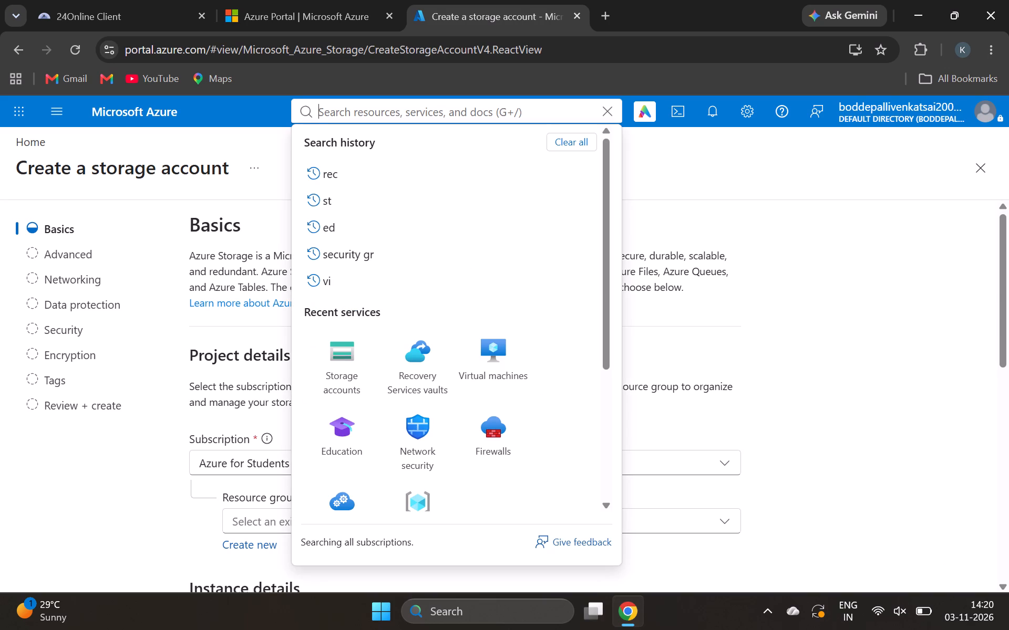
pyautogui.write('res')
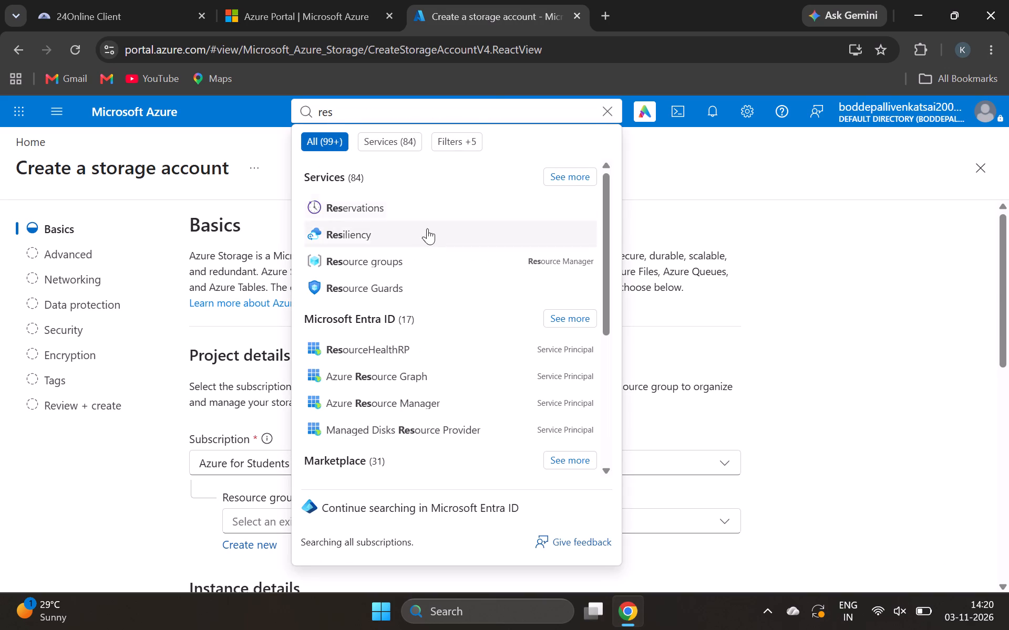
pyautogui.click(430, 254)
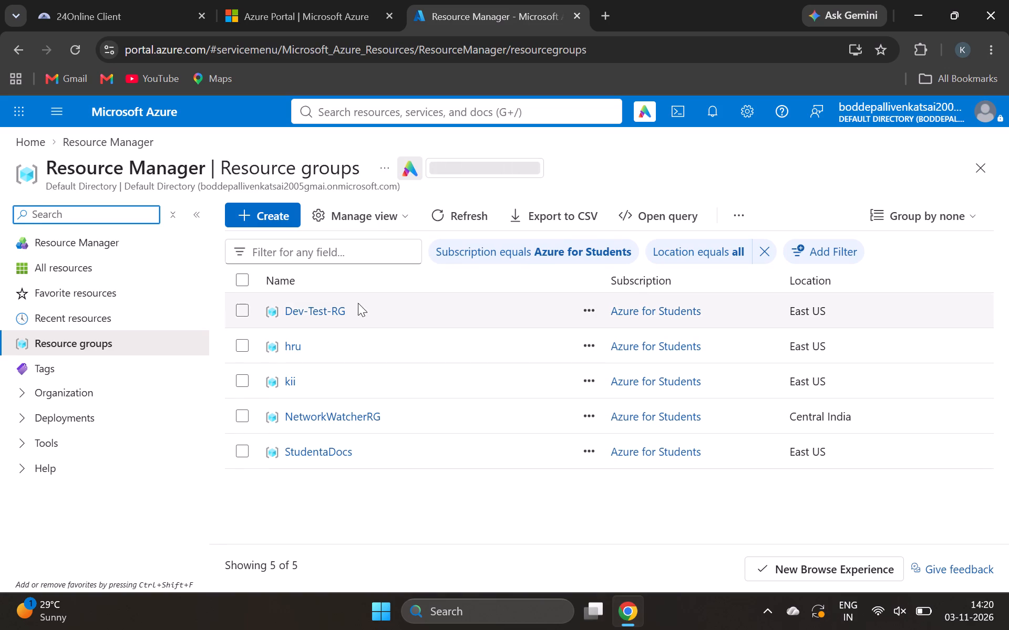
# Create a resource group named alpha in the Azure for Students subscription, keeping East US as the region.
pyautogui.click(279, 222)
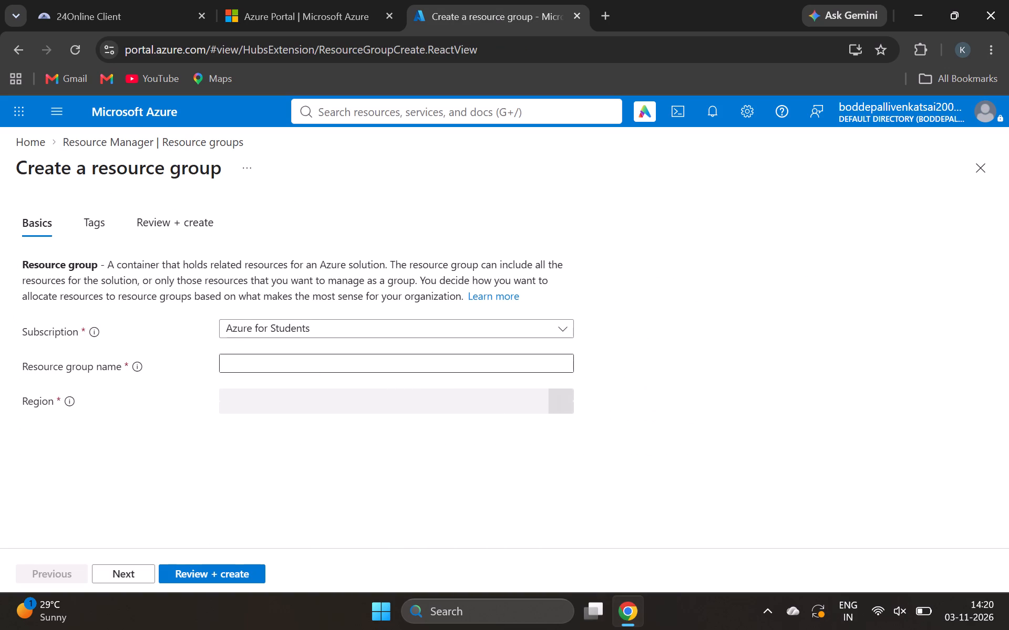
pyautogui.click(314, 372)
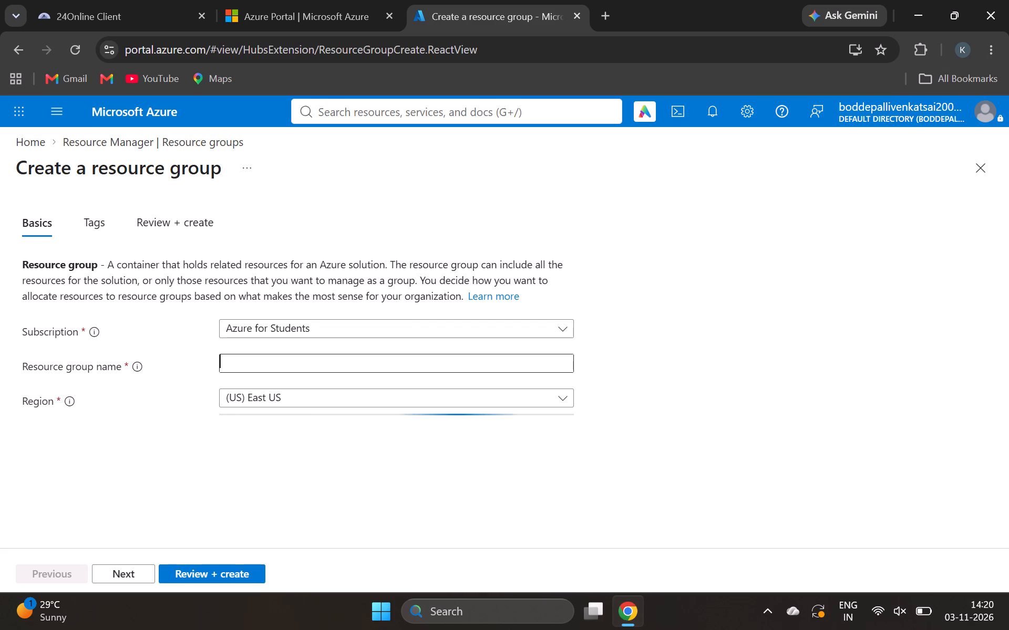
pyautogui.write('al')
pyautogui.write('pha')
pyautogui.click(314, 372)
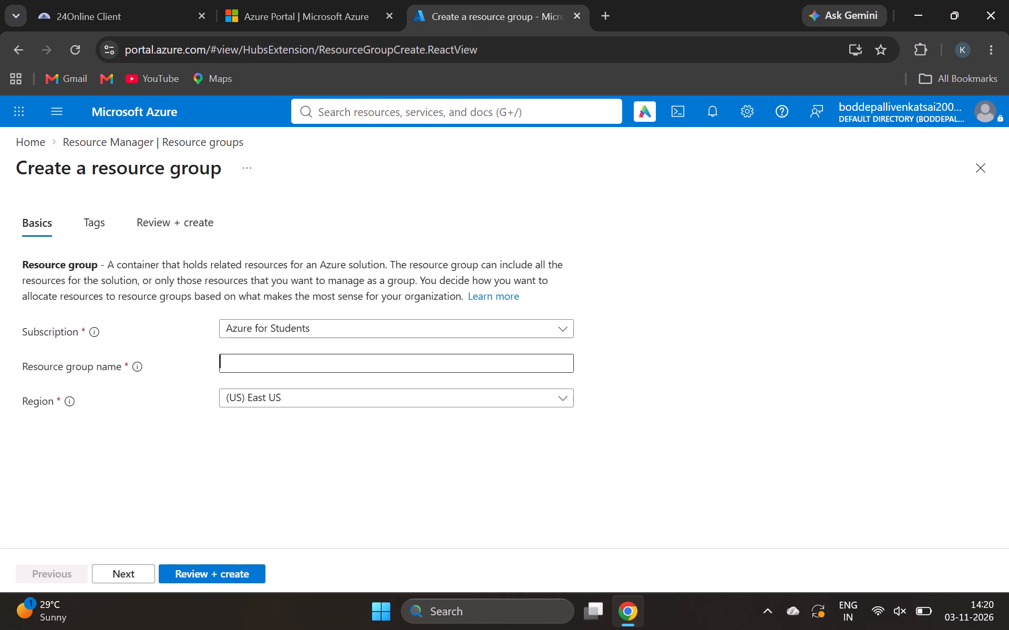
pyautogui.click(334, 352)
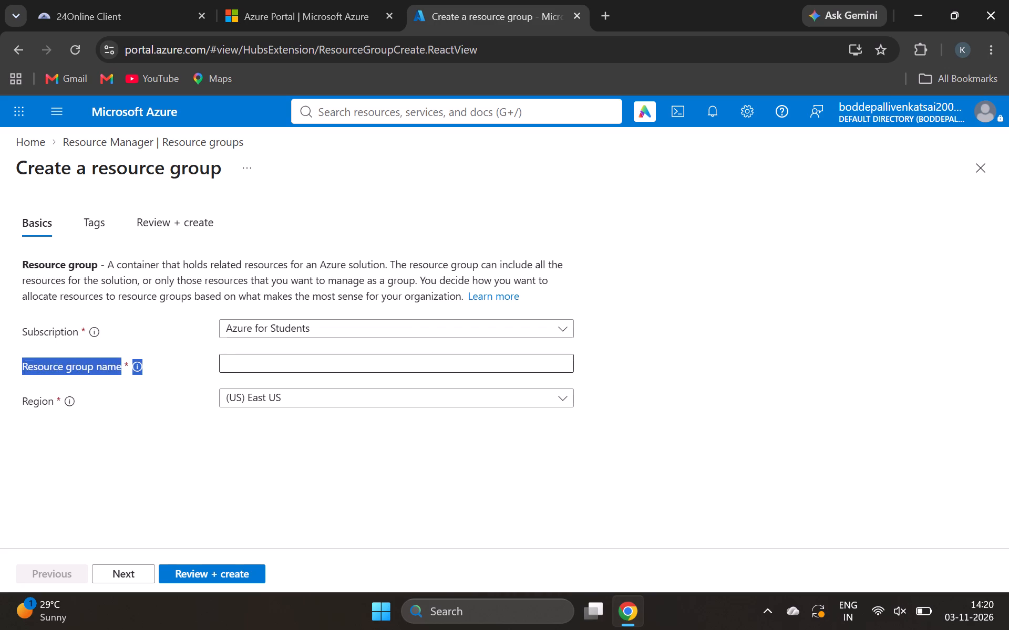
pyautogui.click(336, 354)
pyautogui.press('a')
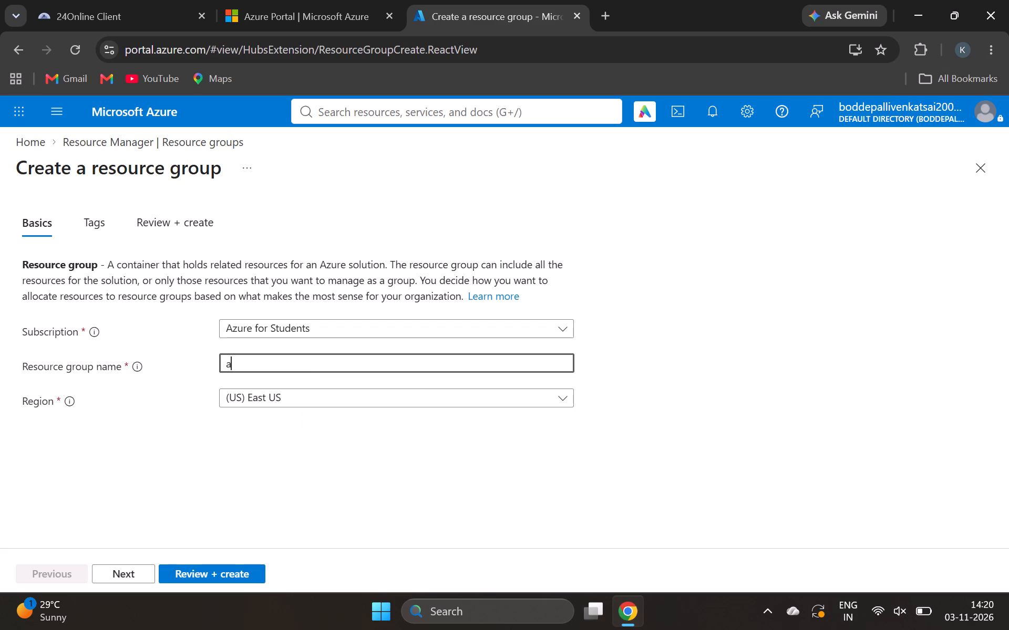
pyautogui.write('pl')
pyautogui.press('BackSpace')
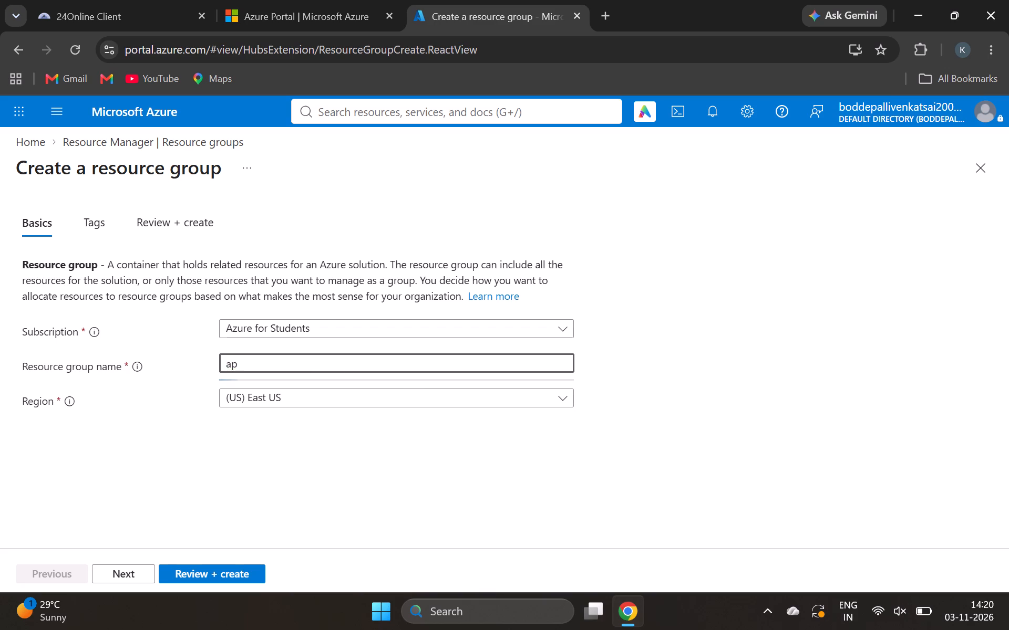
pyautogui.press('BackSpace')
pyautogui.write('lpha')
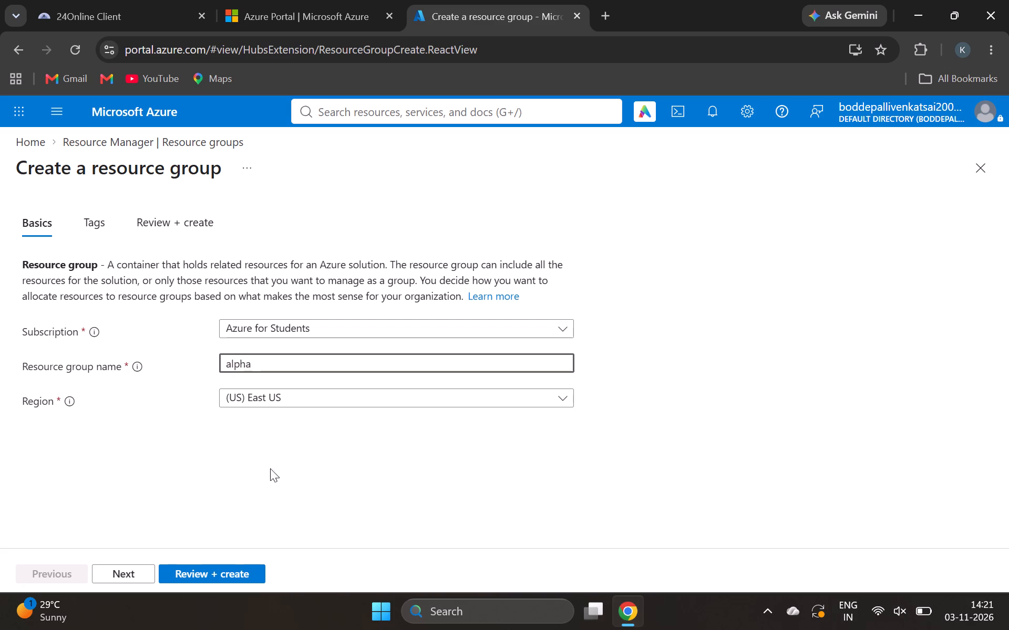
pyautogui.click(244, 507)
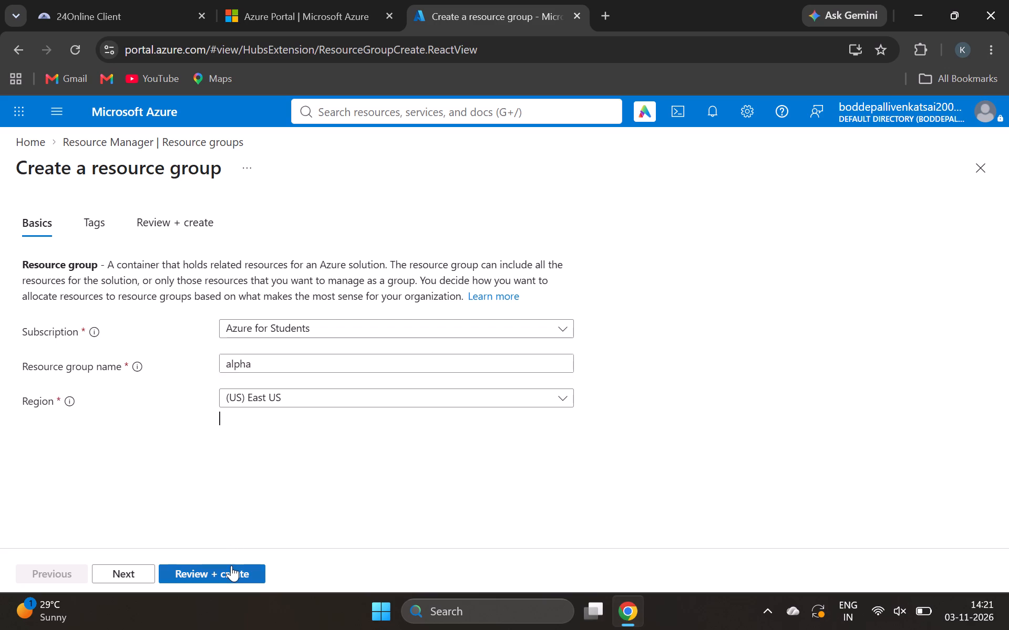
pyautogui.click(231, 565)
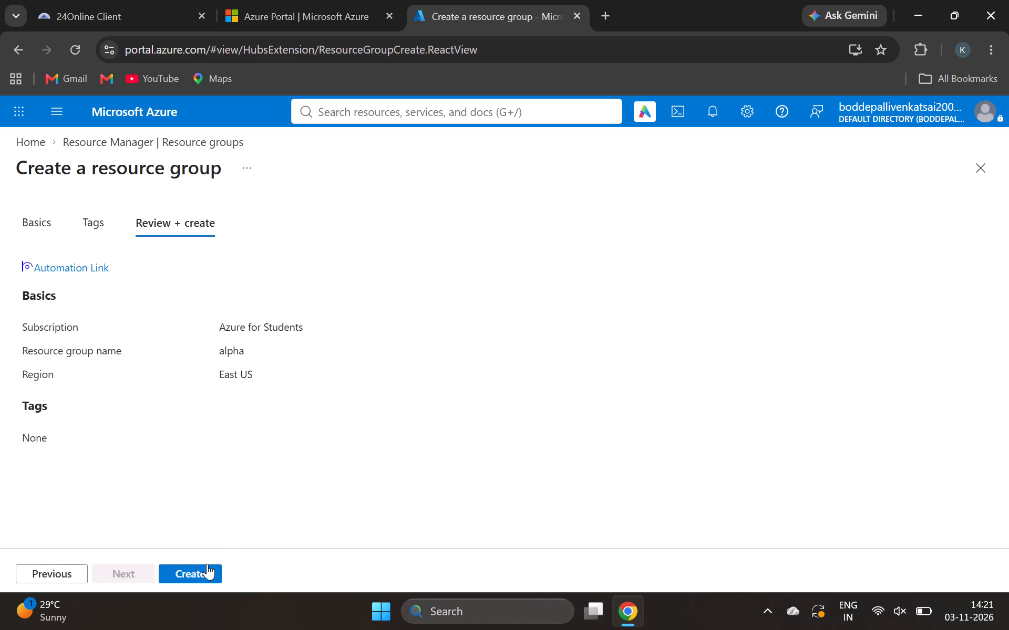
pyautogui.click(207, 564)
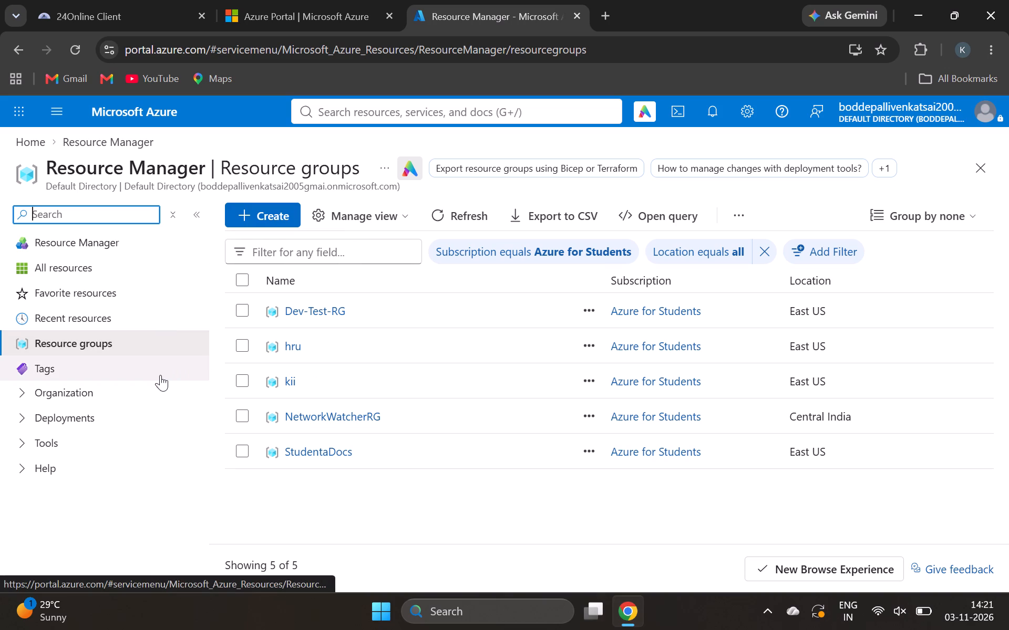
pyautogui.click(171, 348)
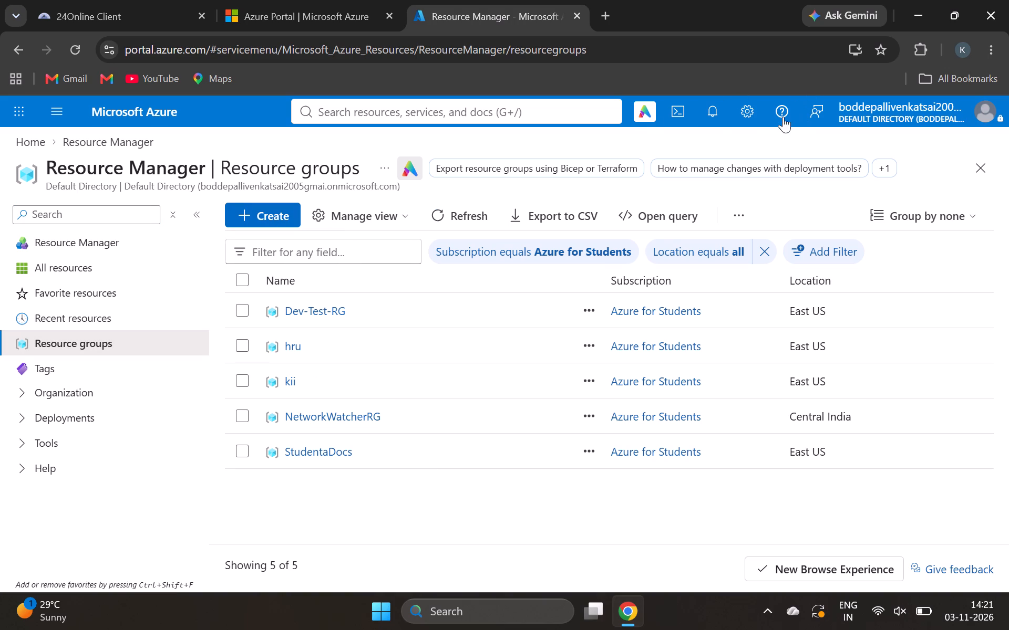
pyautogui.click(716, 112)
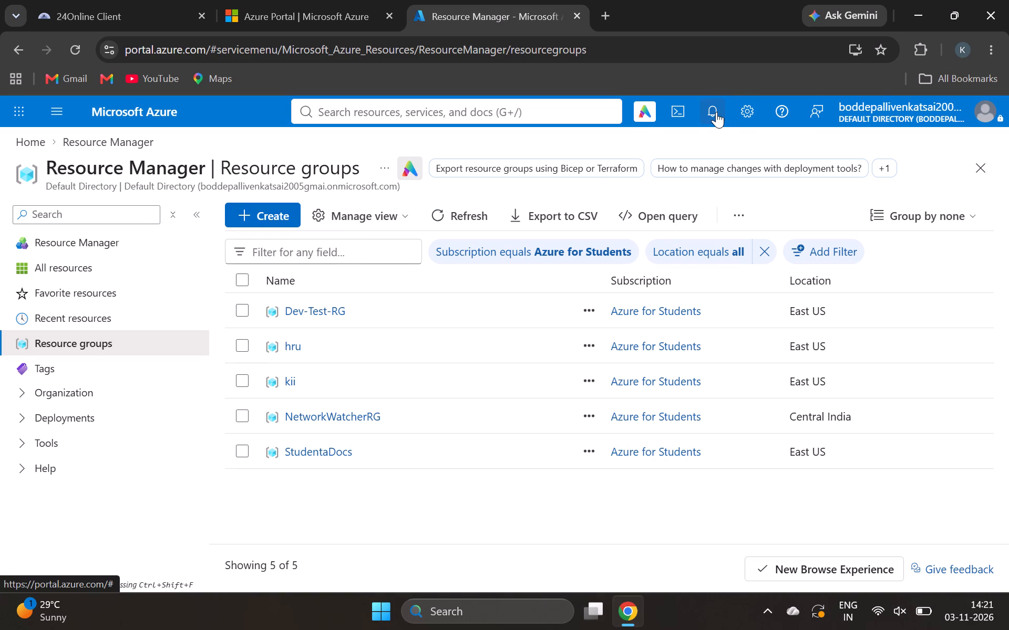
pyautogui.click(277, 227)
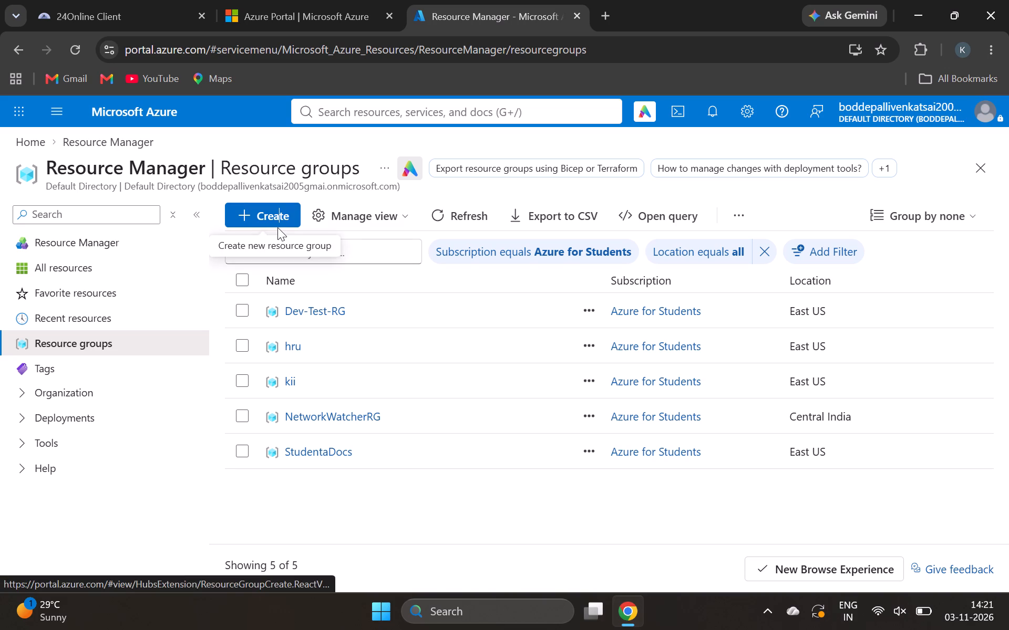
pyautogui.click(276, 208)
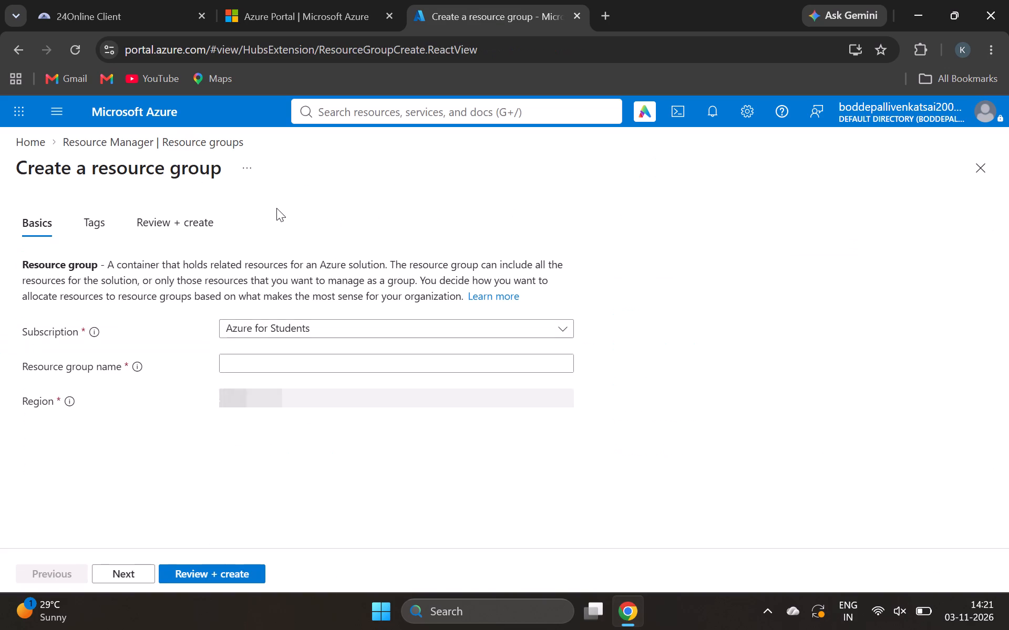
# Return to the portal's Home page and reopen the Resource groups list to check for alpha.
pyautogui.click(35, 145)
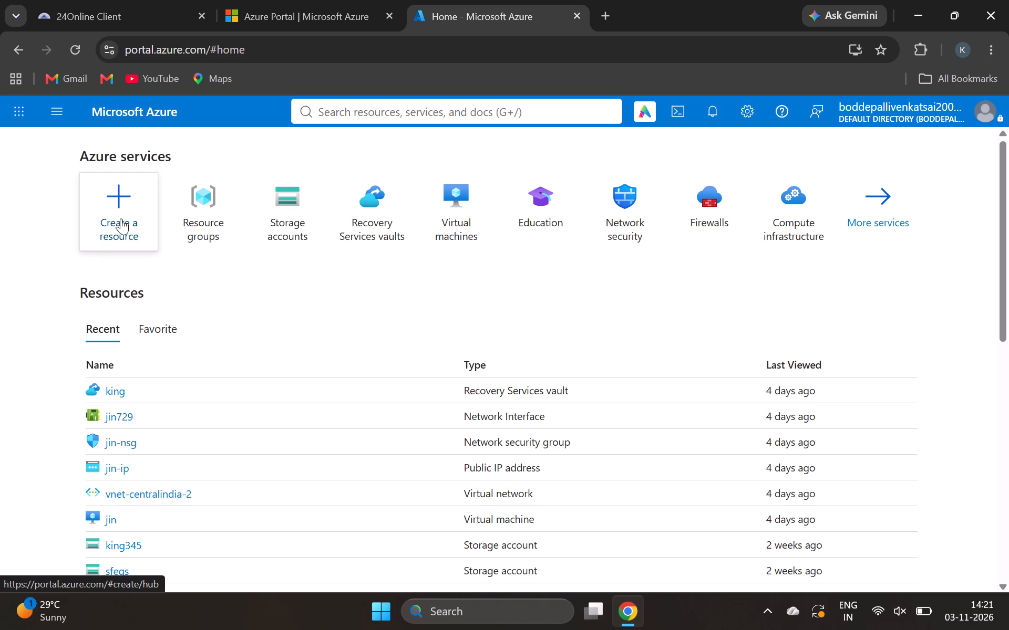
pyautogui.click(191, 216)
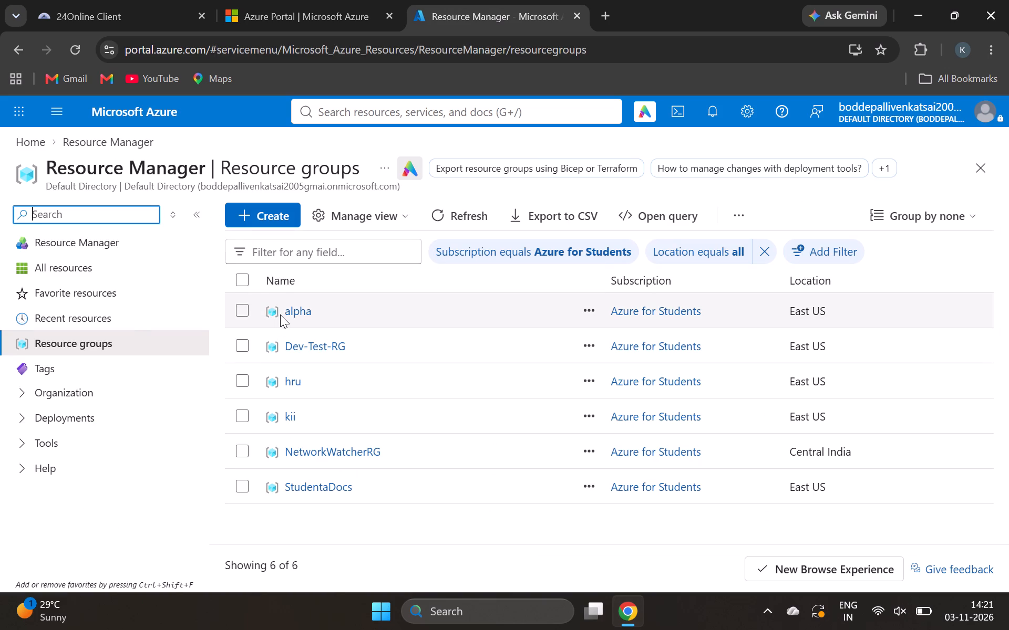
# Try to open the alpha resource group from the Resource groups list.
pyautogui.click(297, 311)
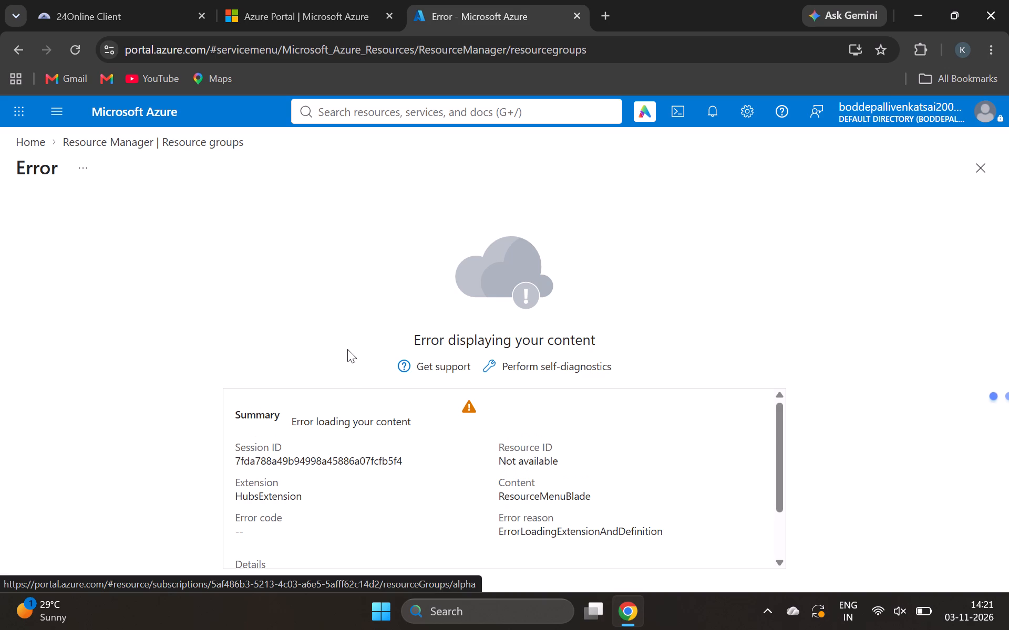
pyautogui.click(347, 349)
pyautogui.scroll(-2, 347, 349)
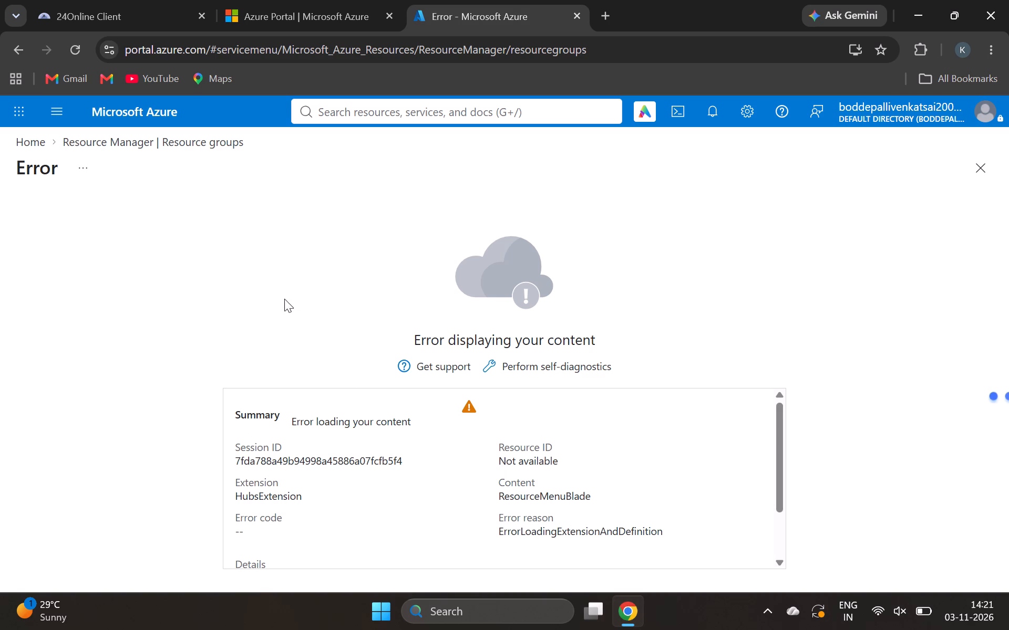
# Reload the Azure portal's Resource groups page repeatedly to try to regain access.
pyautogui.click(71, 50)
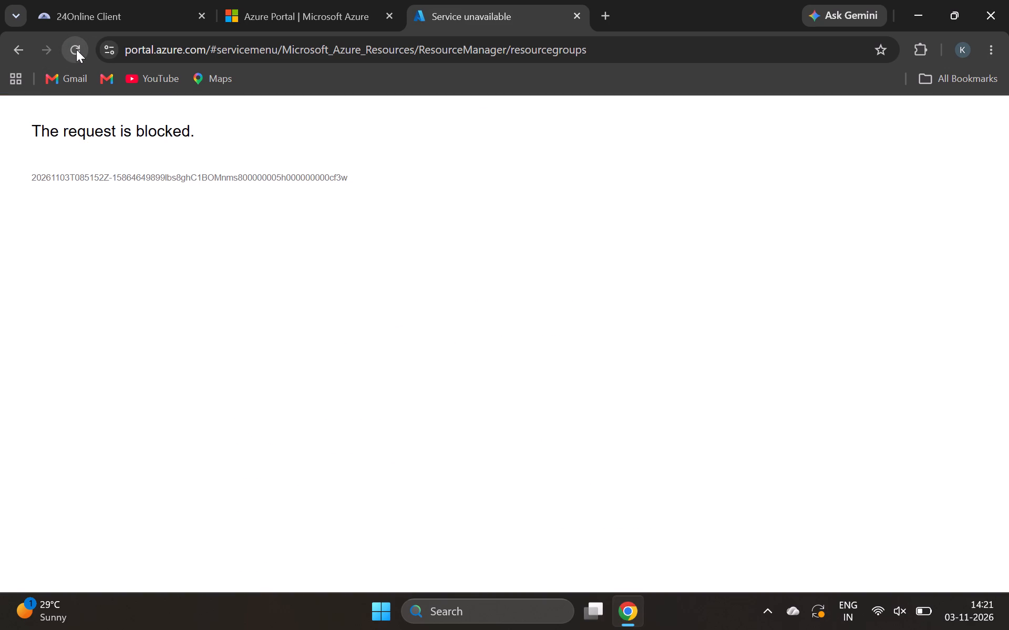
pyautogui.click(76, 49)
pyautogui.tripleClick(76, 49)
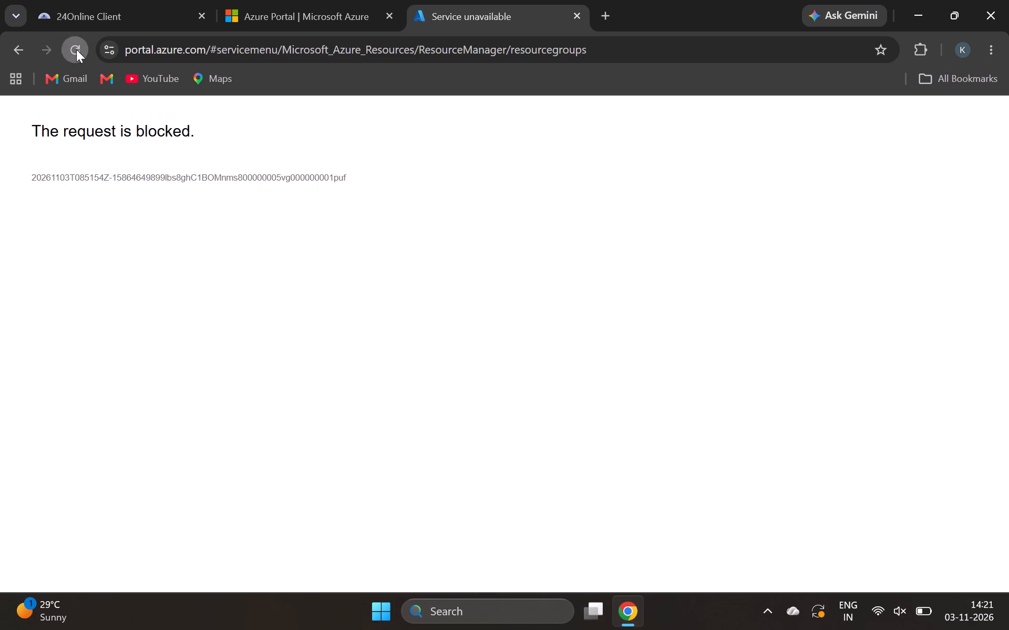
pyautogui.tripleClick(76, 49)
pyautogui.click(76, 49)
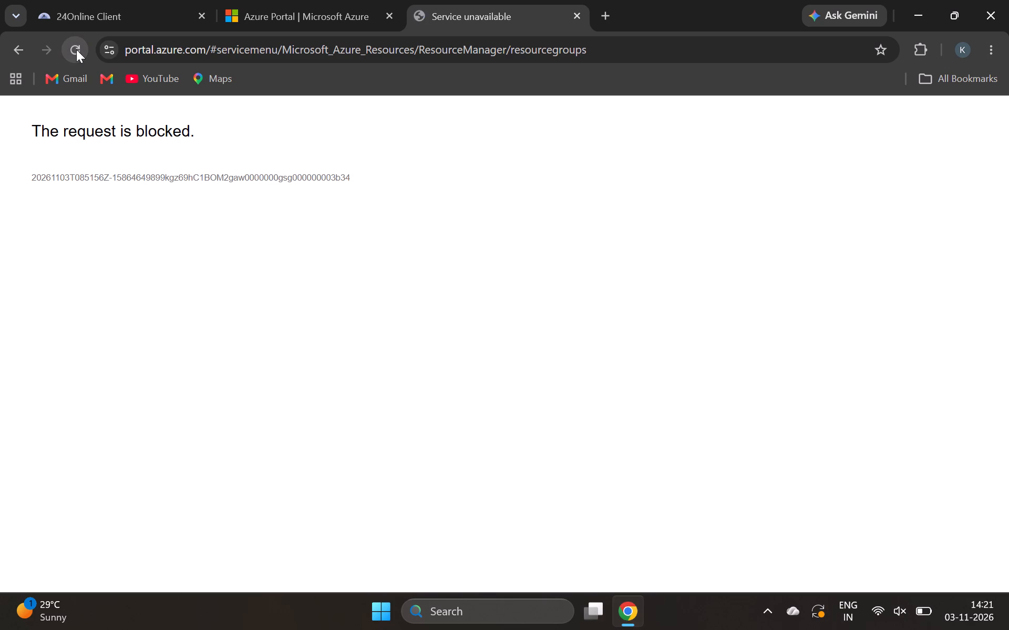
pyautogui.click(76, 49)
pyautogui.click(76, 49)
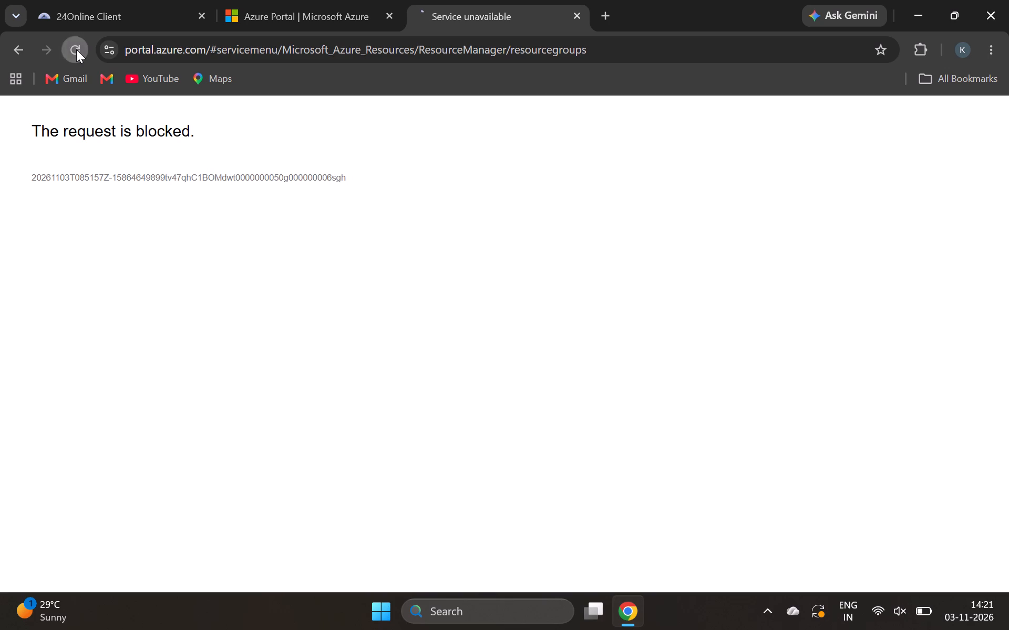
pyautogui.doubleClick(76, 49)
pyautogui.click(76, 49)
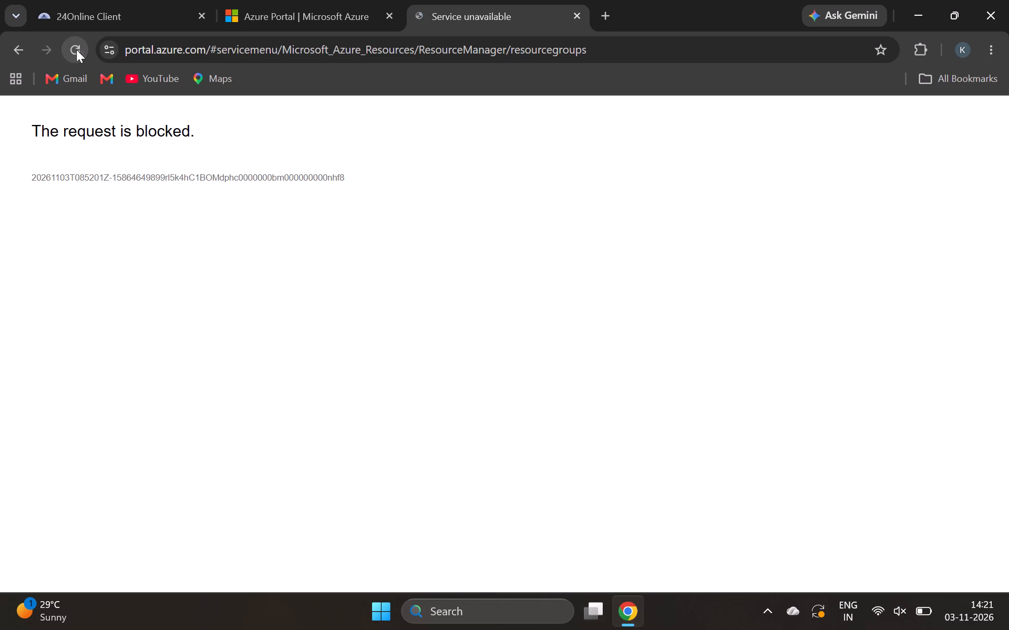
# Check the current Wi-Fi connection among the available networks and retry loading the Resource groups page.
pyautogui.click(883, 612)
pyautogui.click(887, 317)
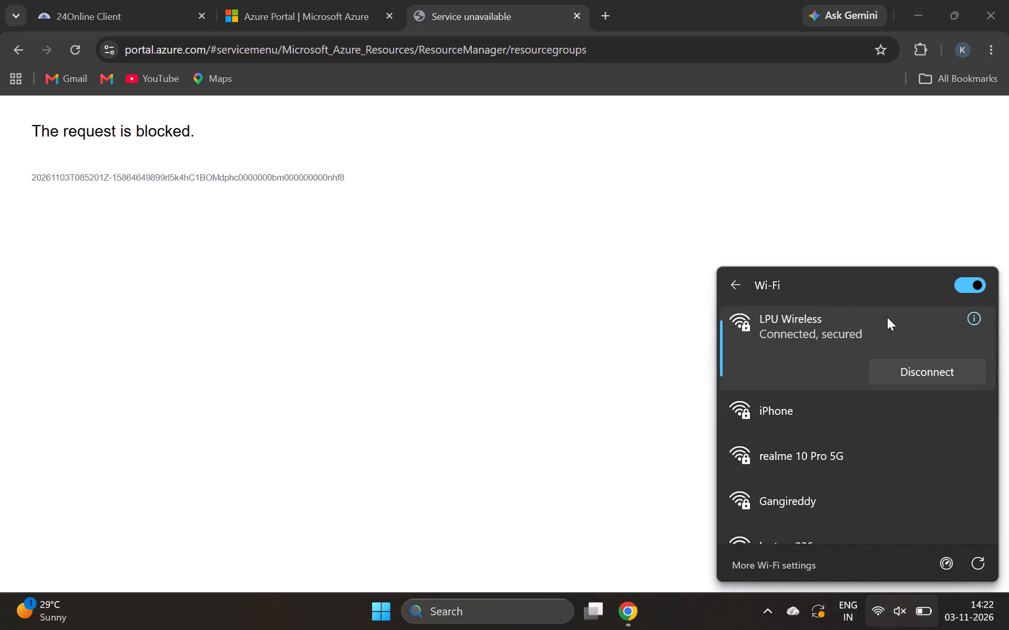
pyautogui.click(621, 177)
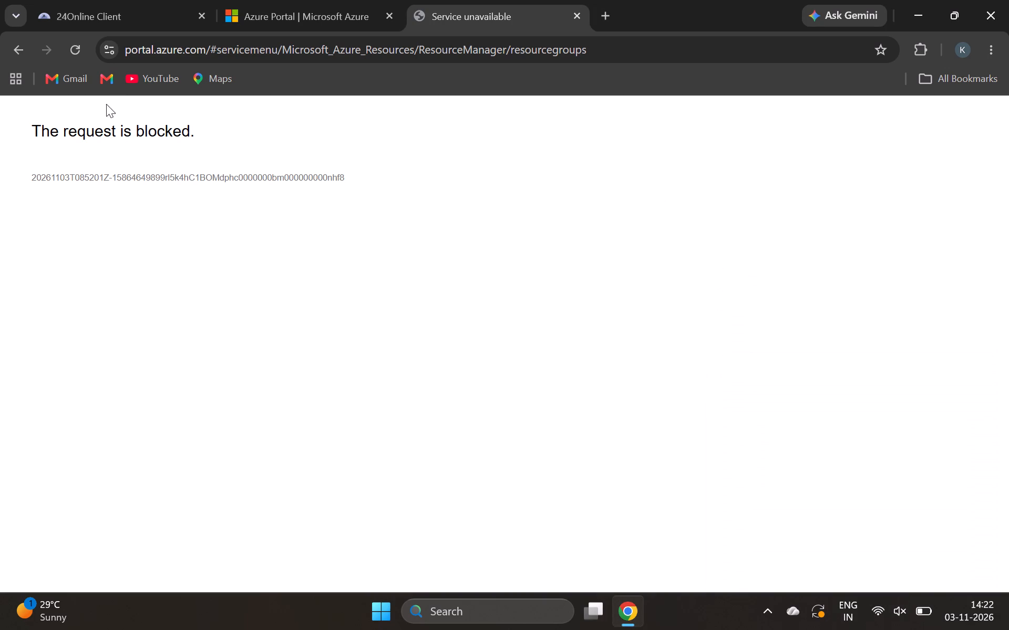
pyautogui.click(69, 43)
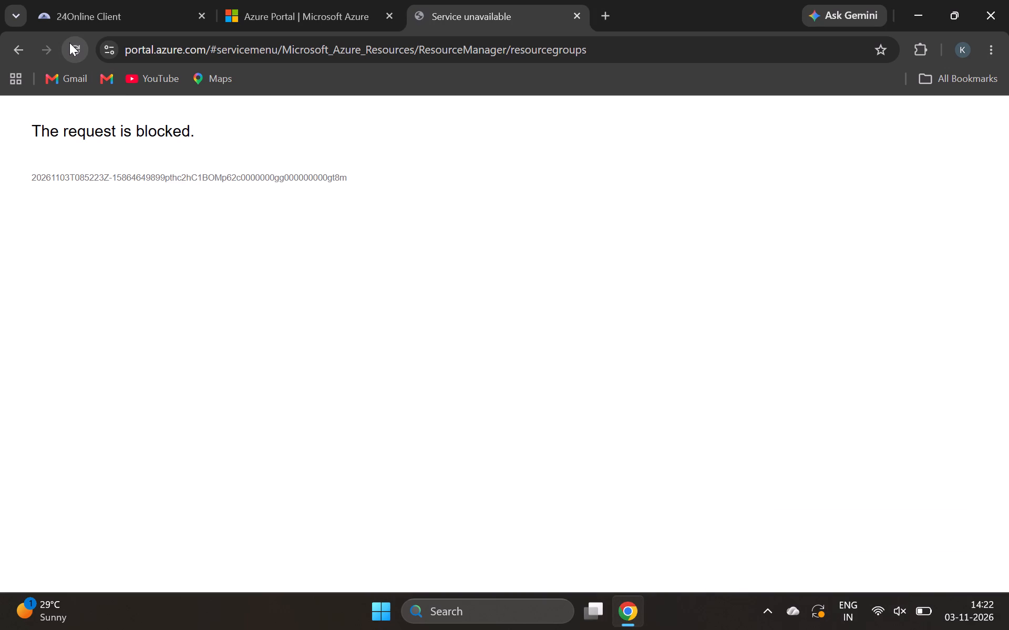
# Connect the computer to the Redmi Note 13 5G Wi-Fi network, keeping automatic connection enabled.
pyautogui.click(874, 618)
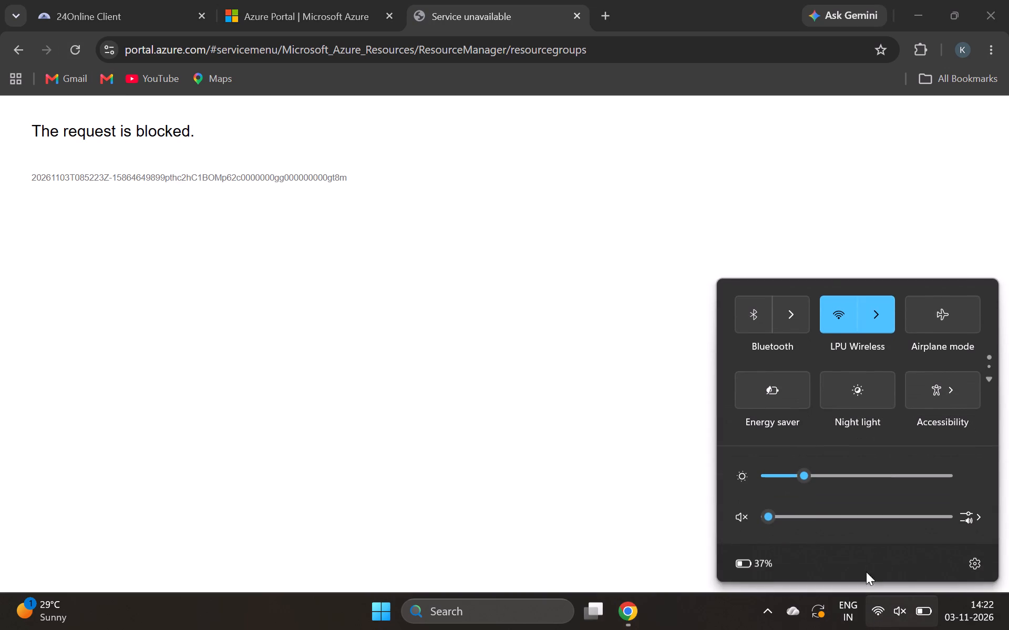
pyautogui.click(865, 301)
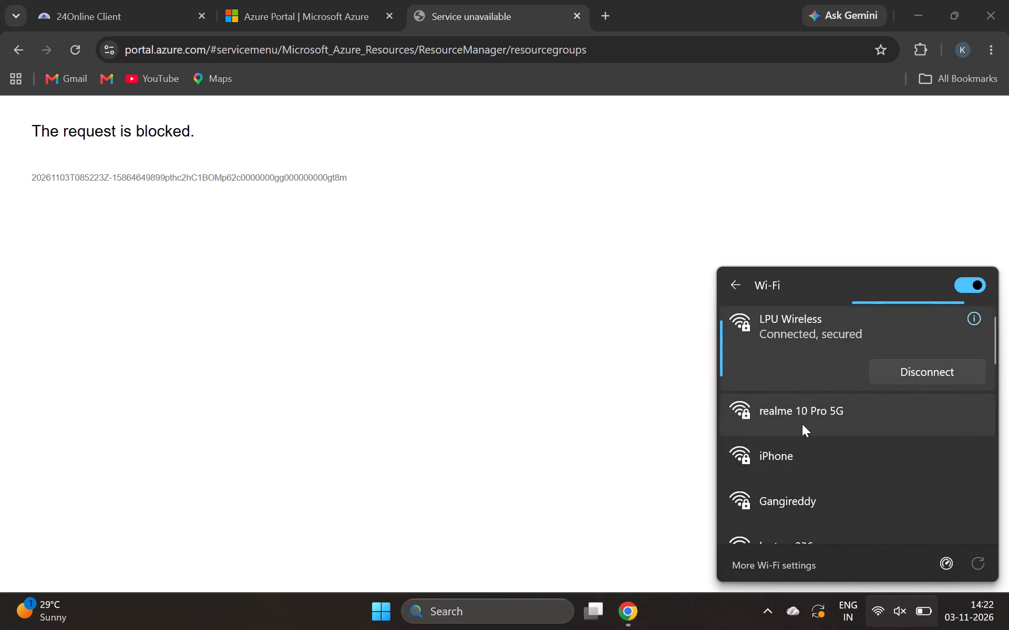
pyautogui.hscroll(1, 791, 449)
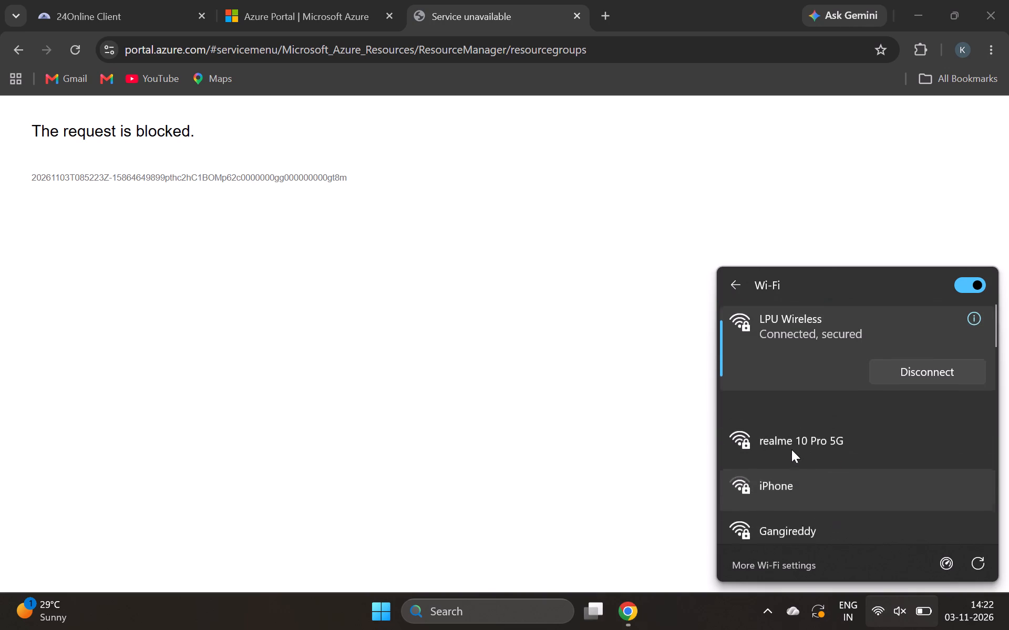
pyautogui.click(829, 402)
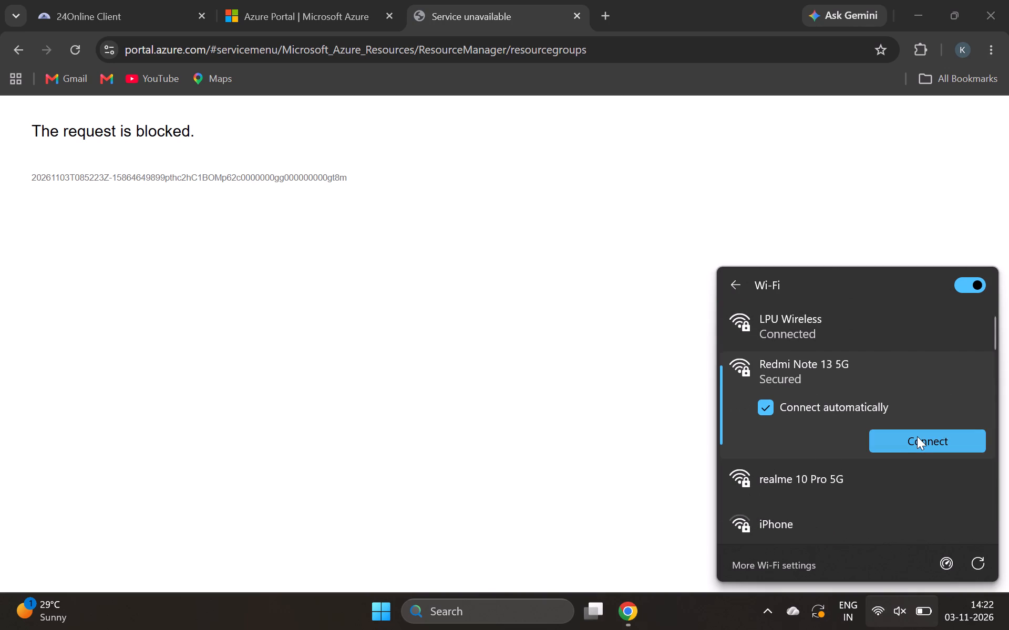
pyautogui.click(917, 436)
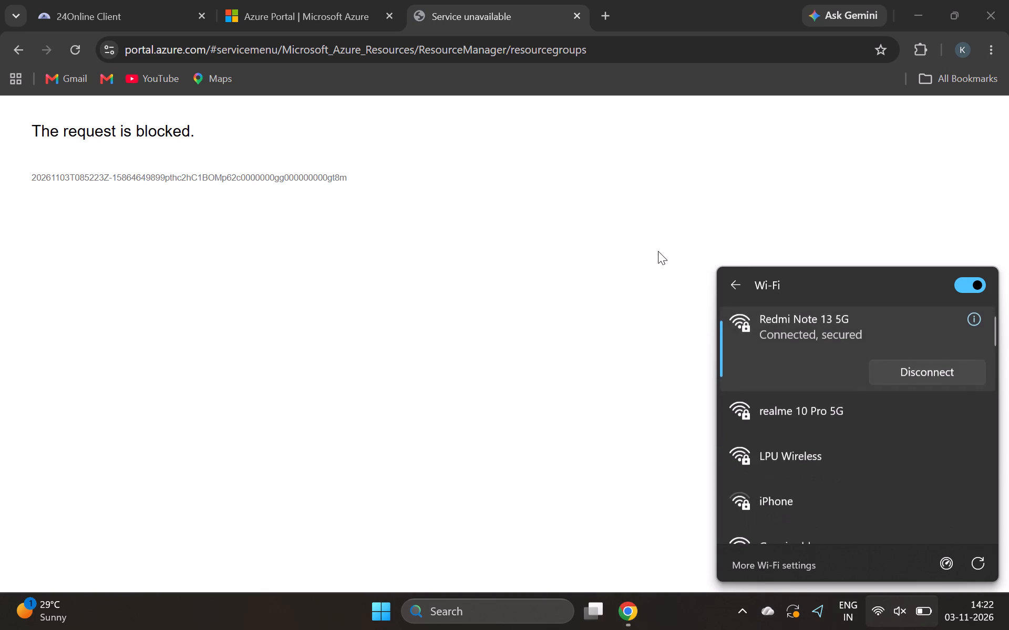
pyautogui.click(658, 251)
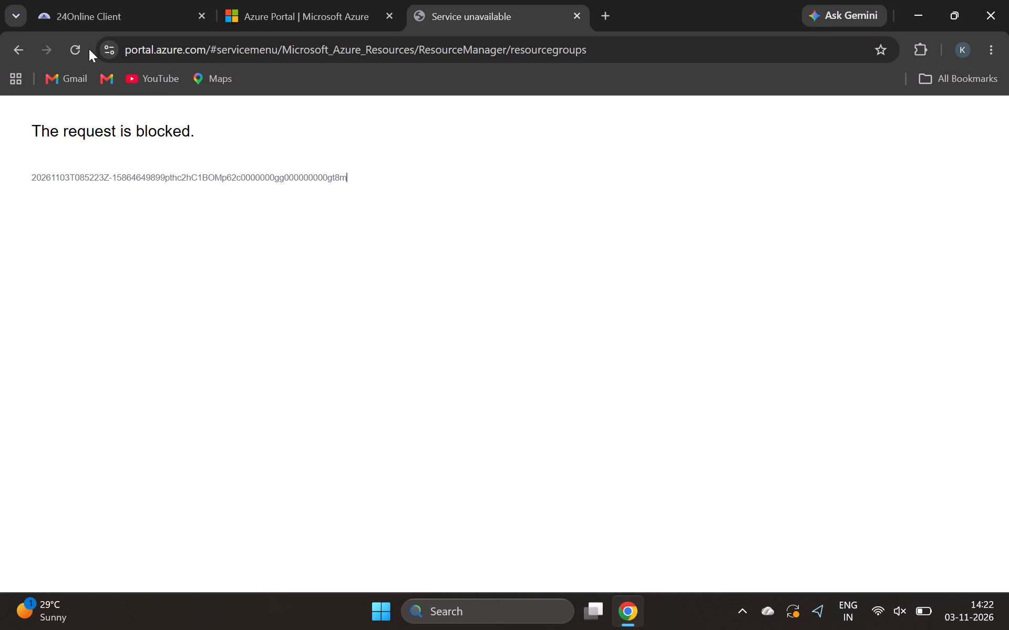
# Reload the Azure portal's Resource groups page over the new Wi-Fi connection.
pyautogui.click(71, 46)
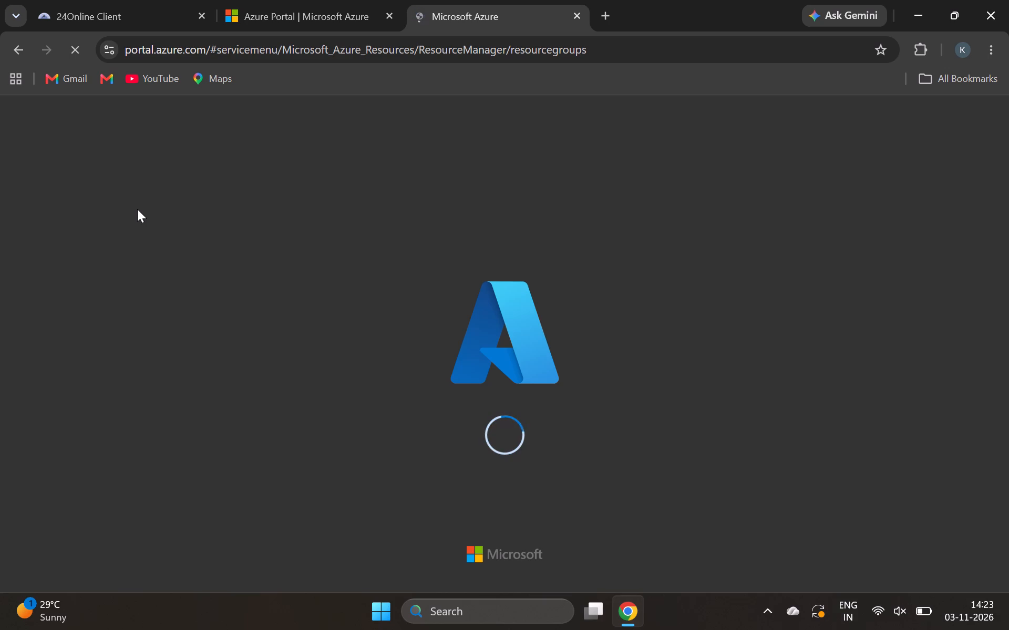
# Check in the Wi-Fi network list which network the computer is connected to.
pyautogui.click(889, 601)
pyautogui.click(889, 601)
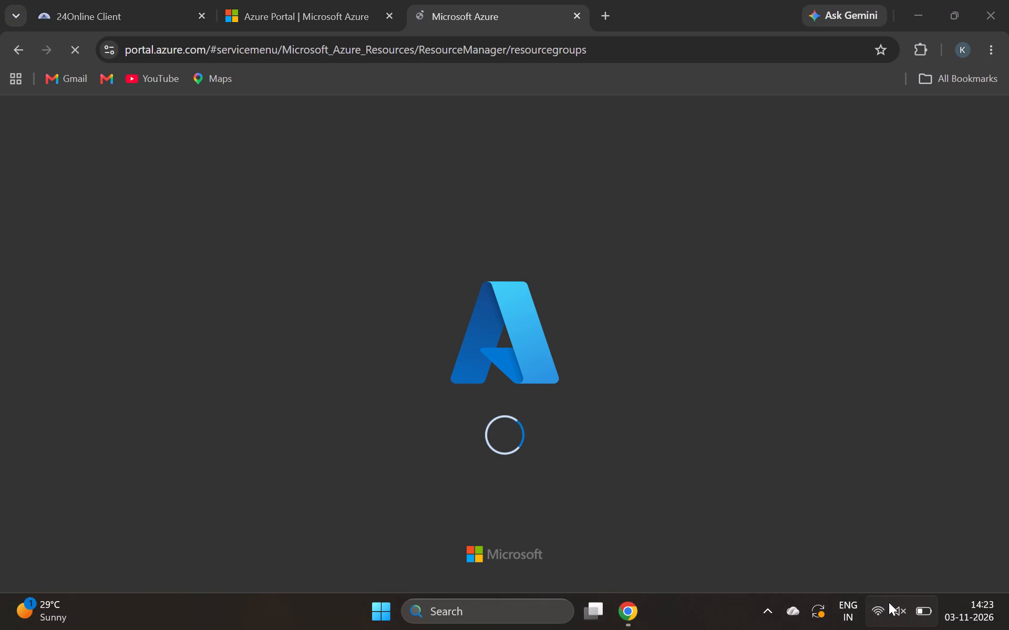
pyautogui.click(889, 602)
pyautogui.click(868, 612)
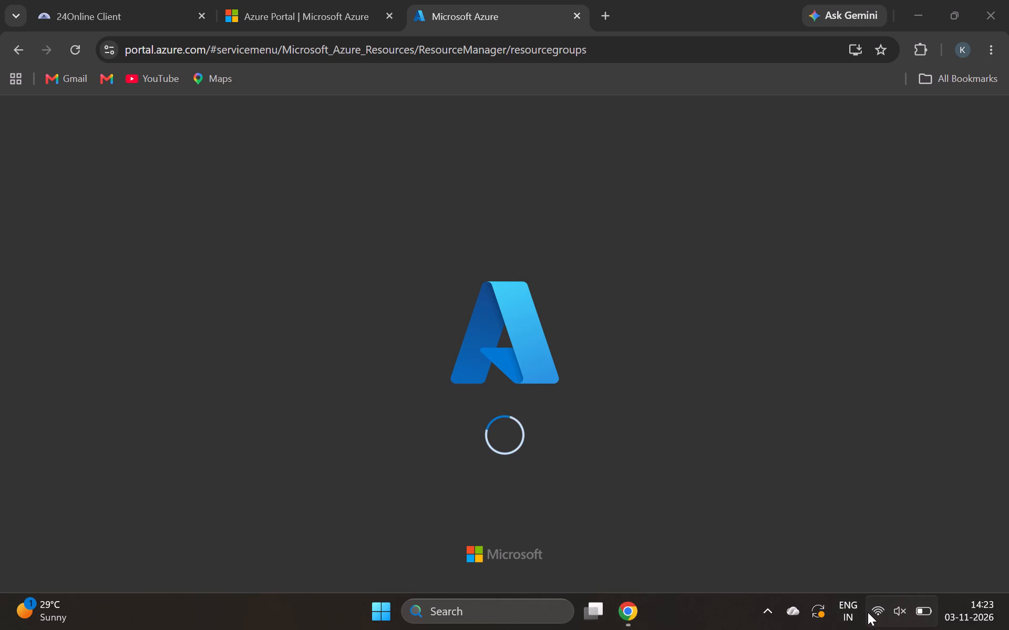
pyautogui.click(868, 612)
pyautogui.click(894, 606)
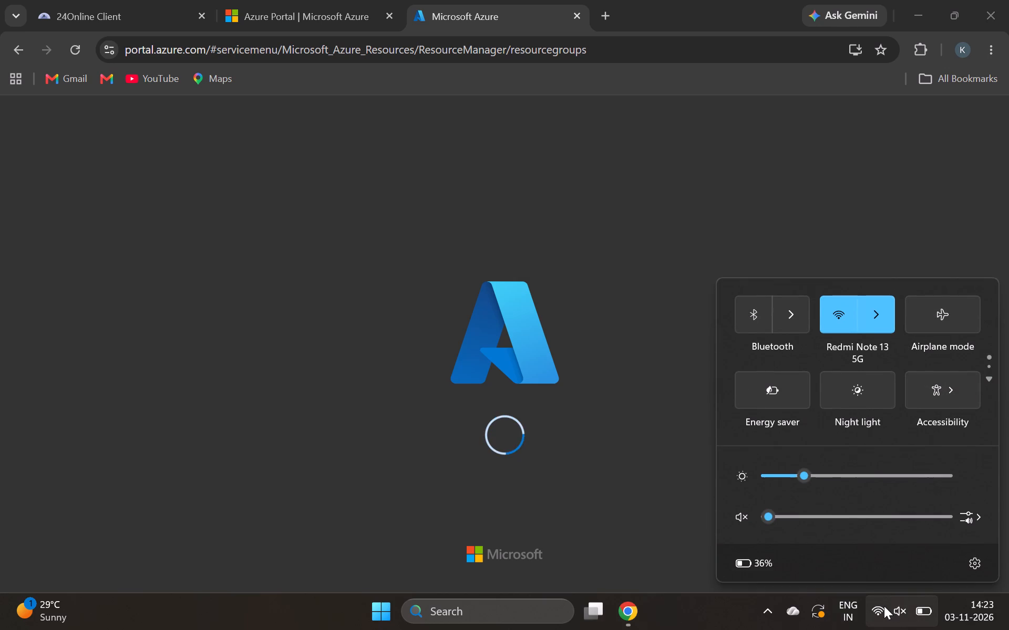
pyautogui.click(889, 321)
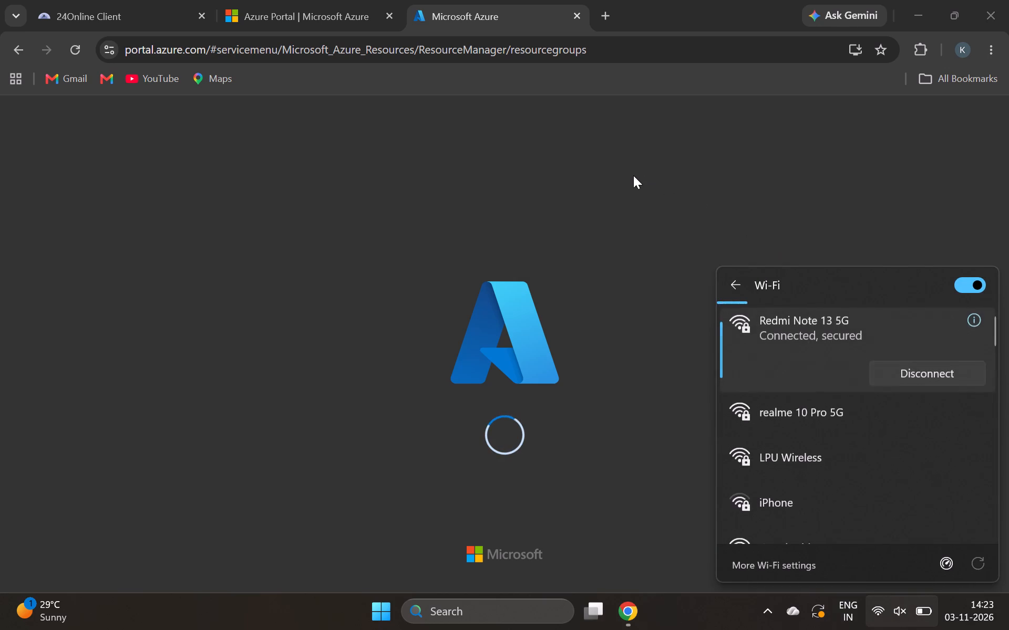
pyautogui.click(633, 175)
# Reload the Azure portal's Resource groups page again.
pyautogui.click(74, 44)
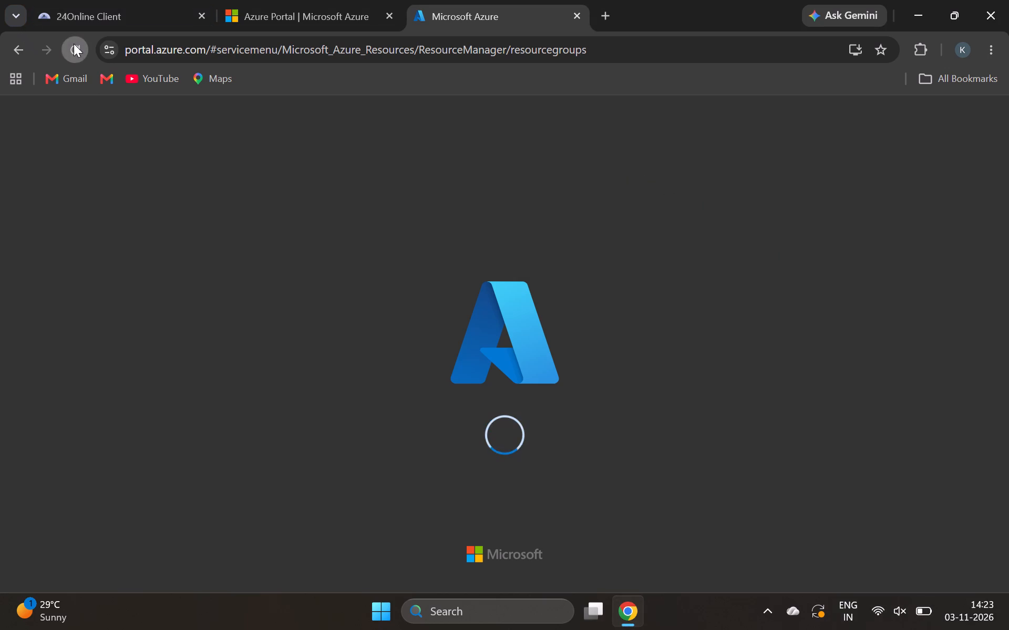
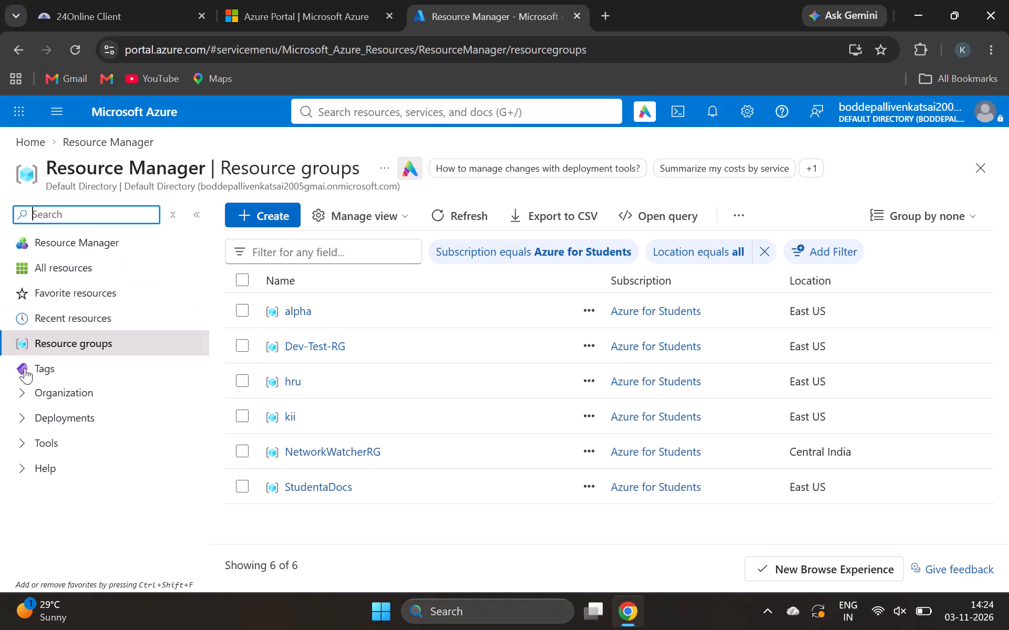
# Open the alpha resource group from the resource groups list to view its overview.
pyautogui.click(300, 321)
pyautogui.click(285, 309)
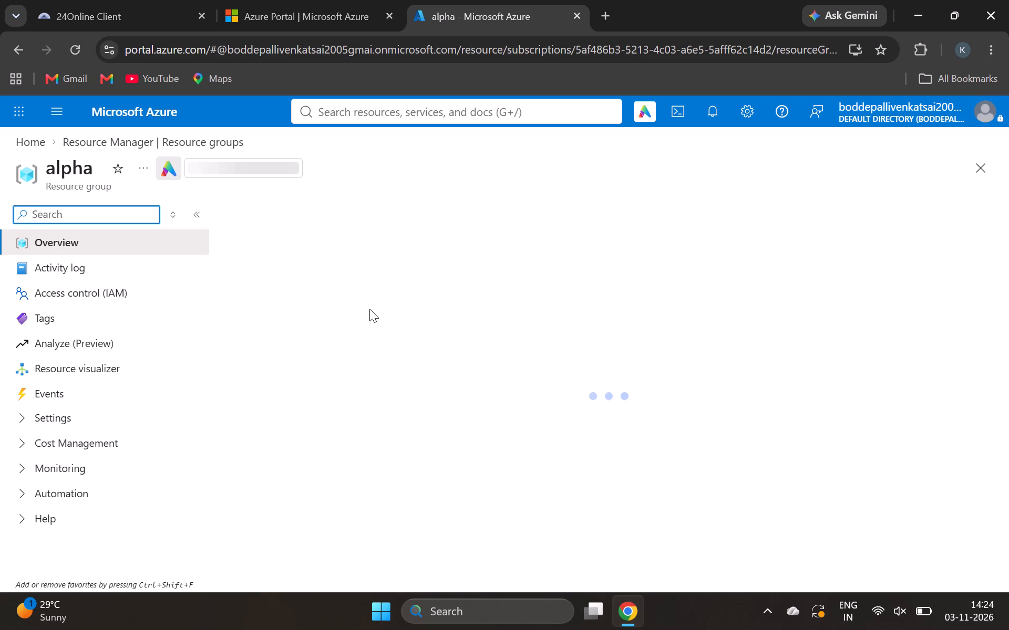
pyautogui.click(369, 309)
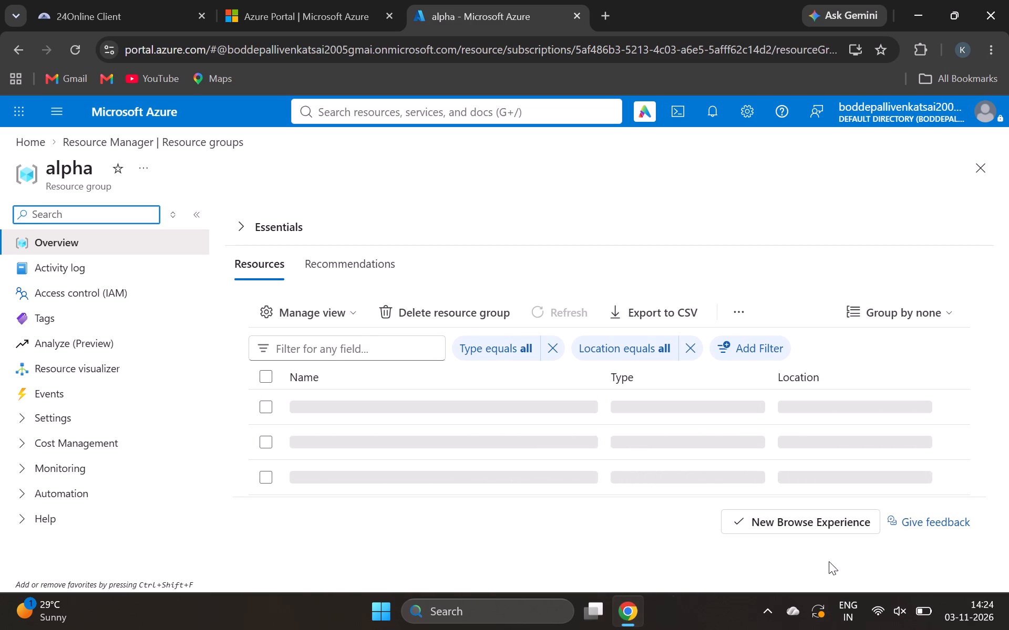
# Open the Windows Wi-Fi network list and turn the computer's Wi-Fi off.
pyautogui.click(886, 600)
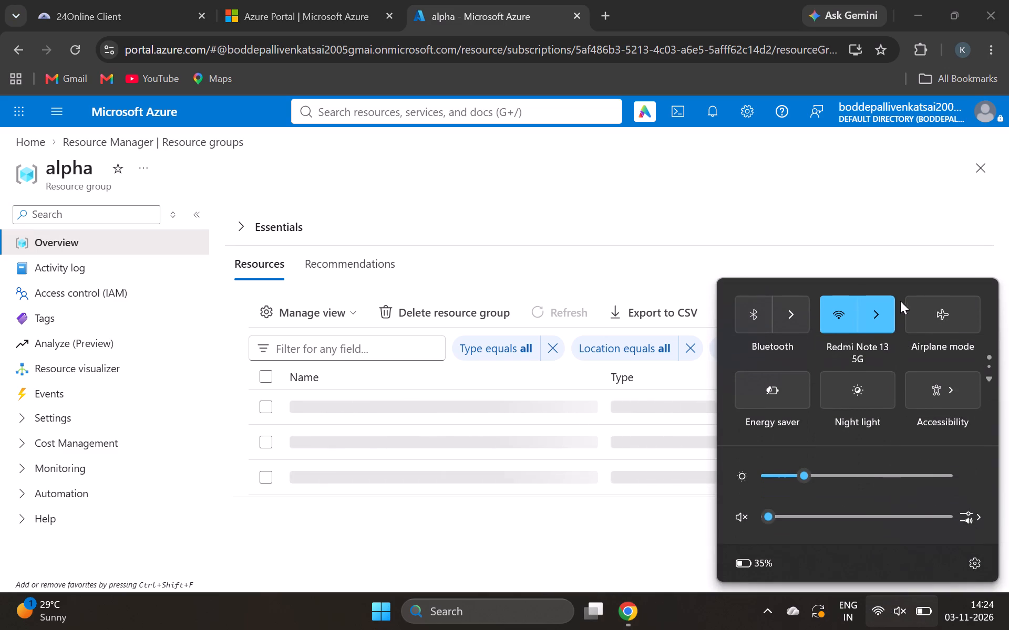
pyautogui.click(886, 308)
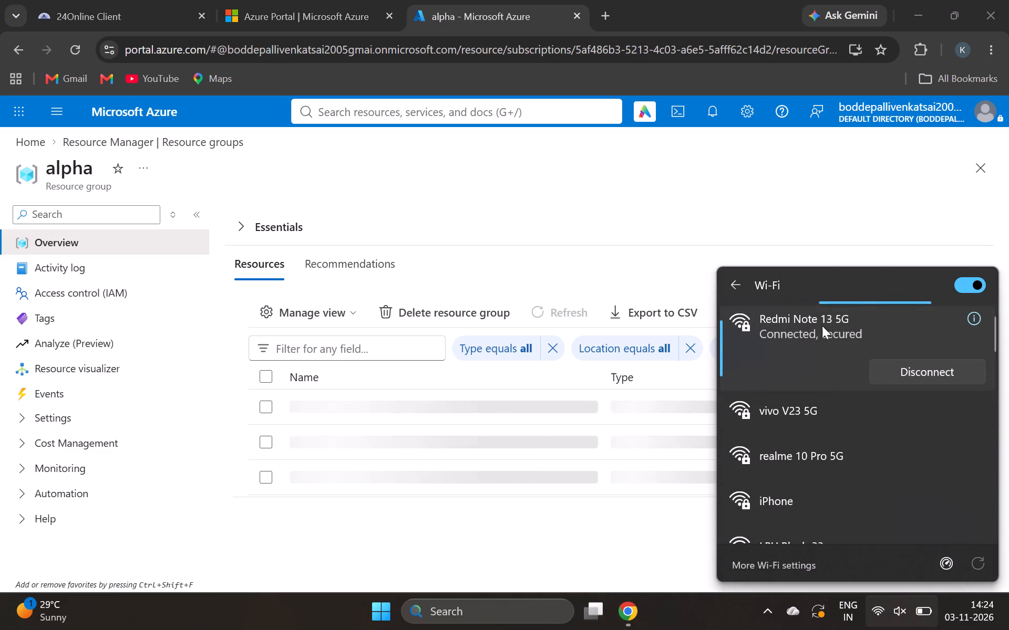
pyautogui.click(965, 275)
pyautogui.click(965, 275)
pyautogui.click(965, 275)
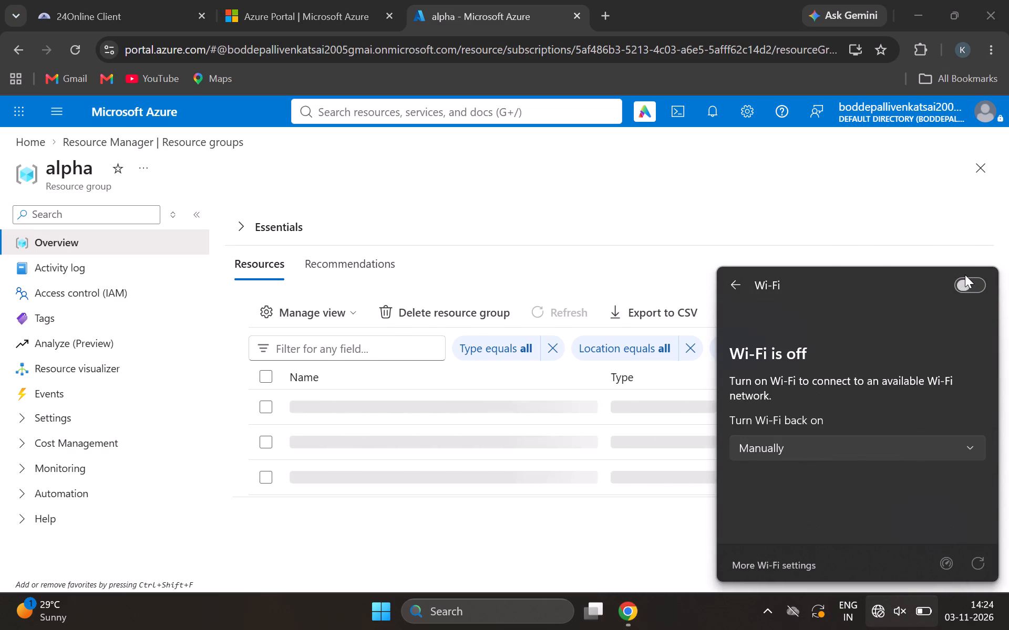
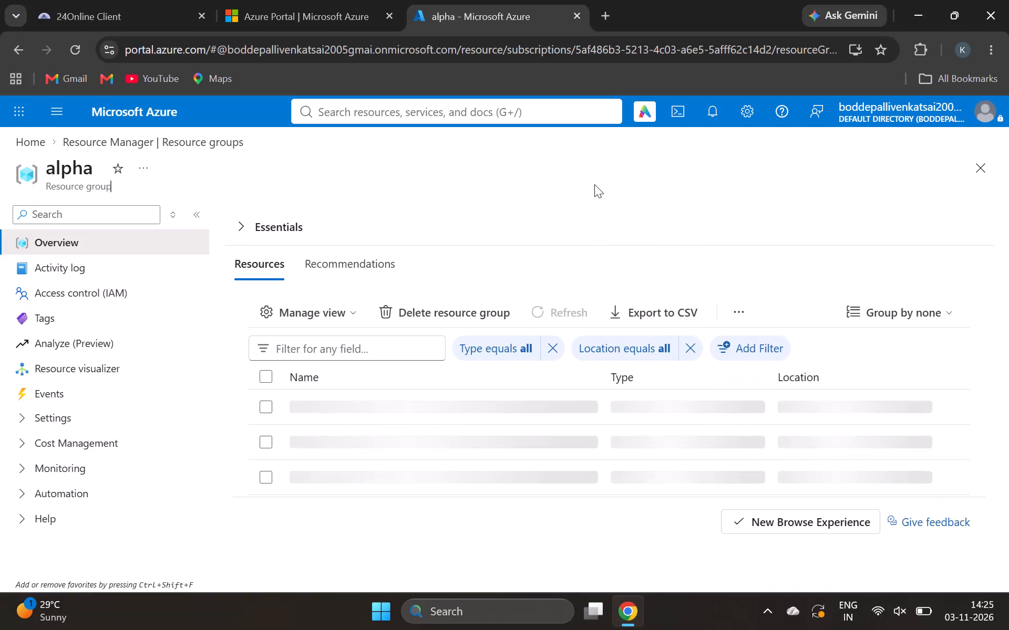
# Search the portal for "st" to find the Storage accounts service.
pyautogui.click(594, 184)
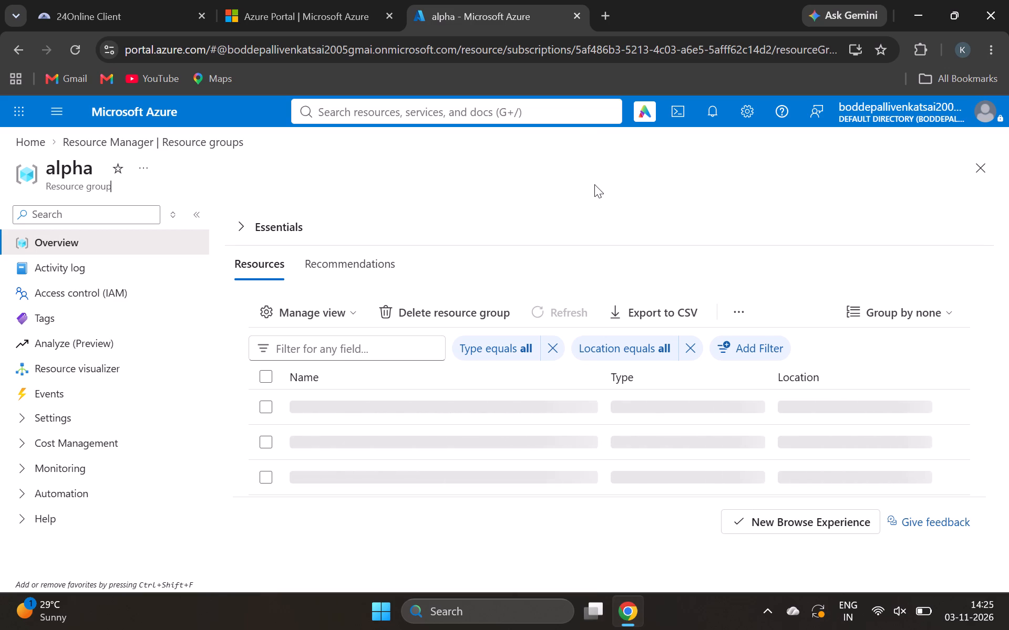
pyautogui.click(443, 112)
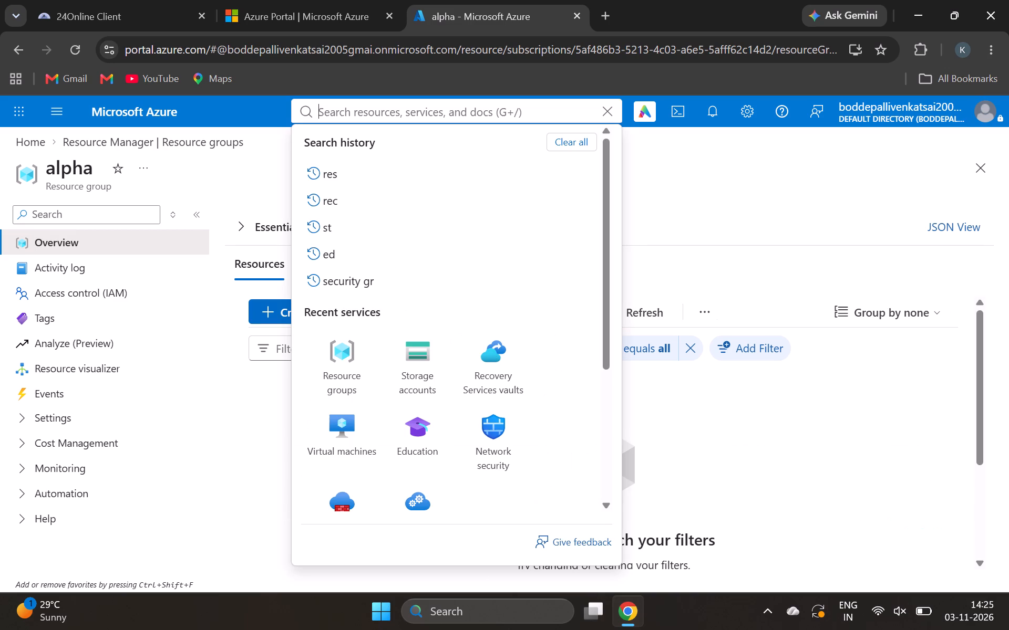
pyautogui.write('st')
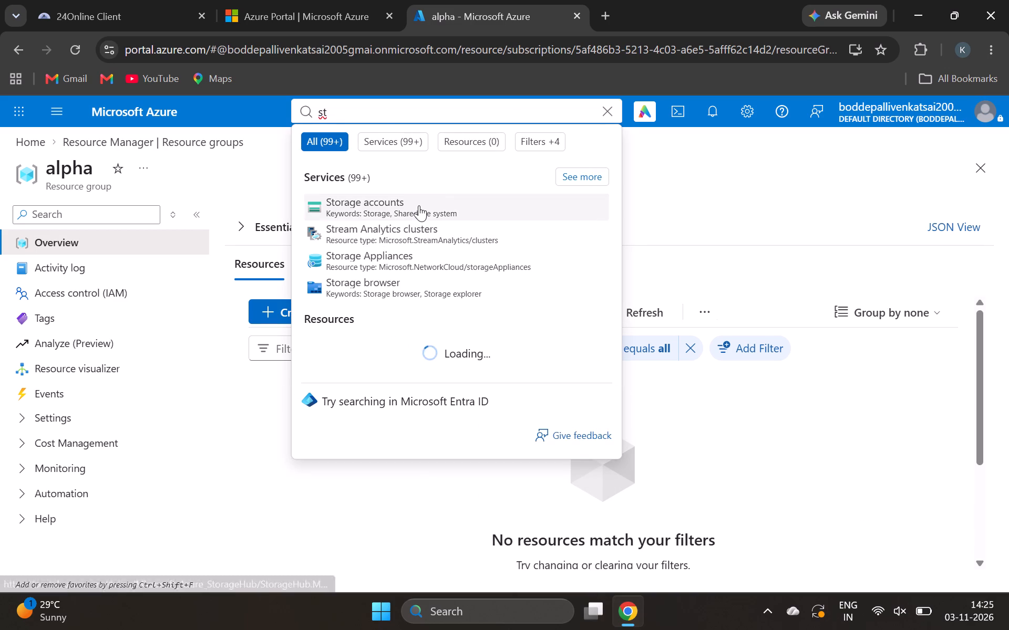
# Open the Storage accounts service from the portal search results for "st".
pyautogui.click(419, 205)
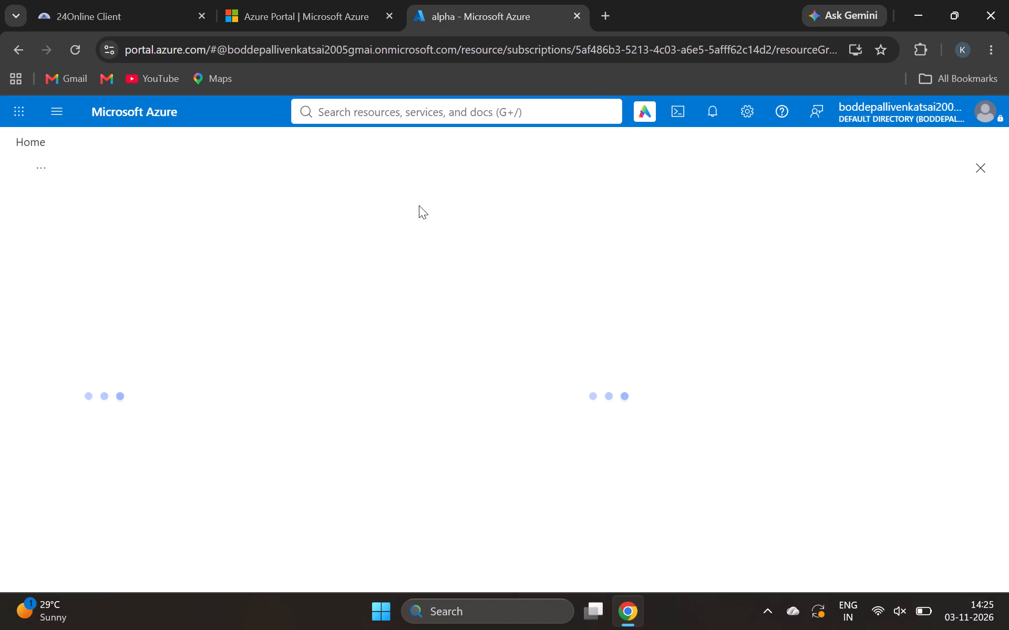
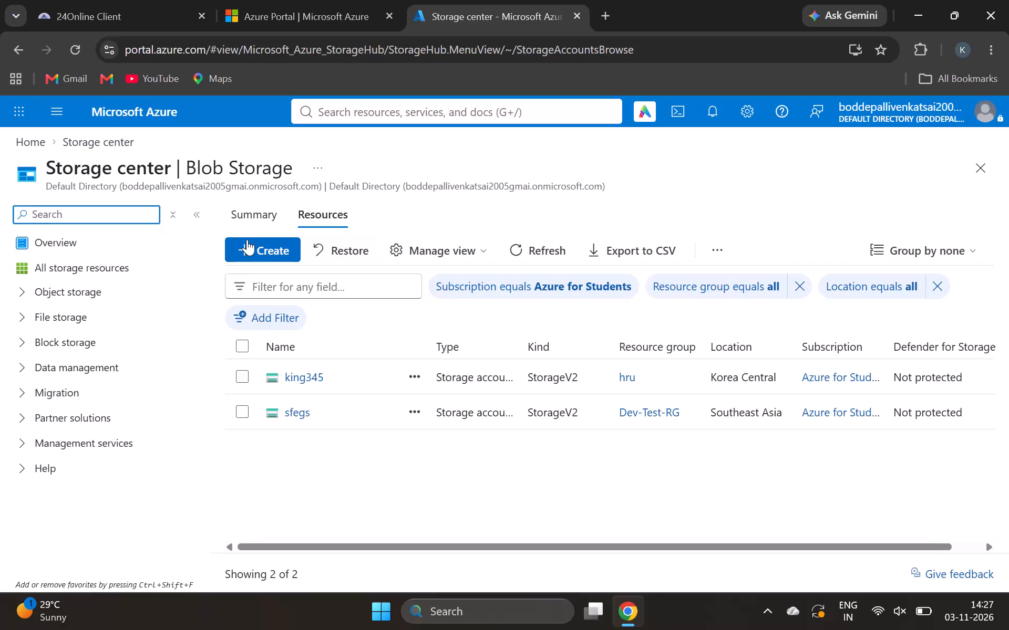
# Start creating a new storage account and select alpha as its resource group.
pyautogui.click(244, 246)
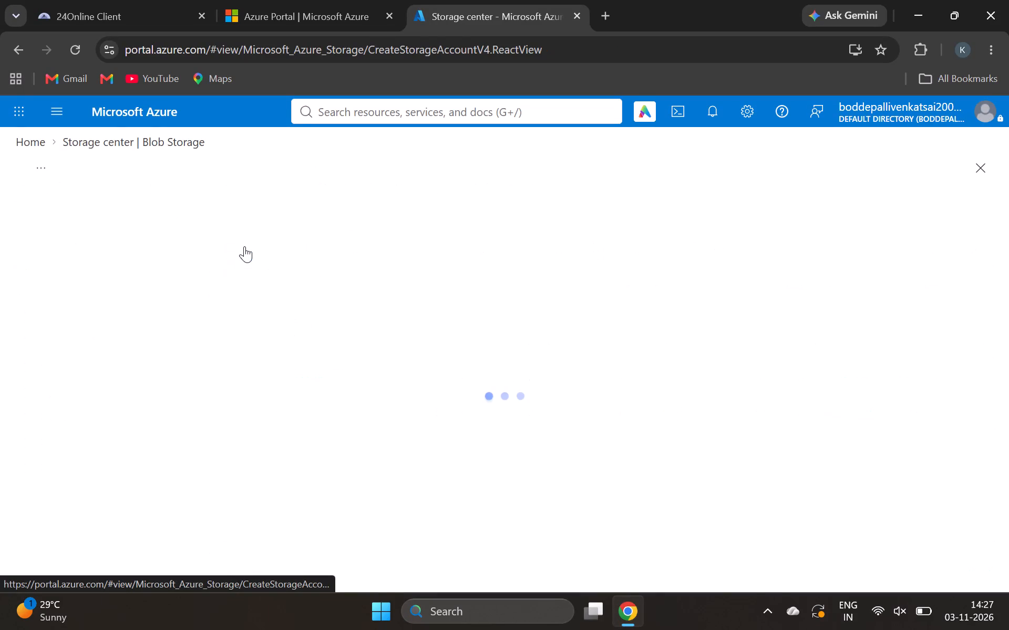
pyautogui.scroll(-1, 303, 446)
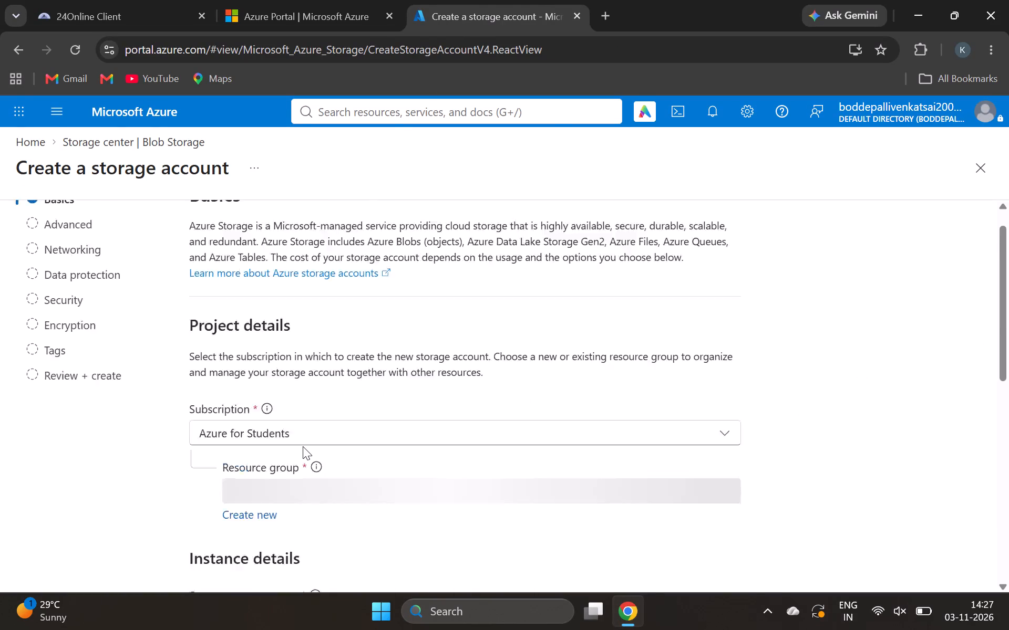
pyautogui.scroll(-1, 303, 446)
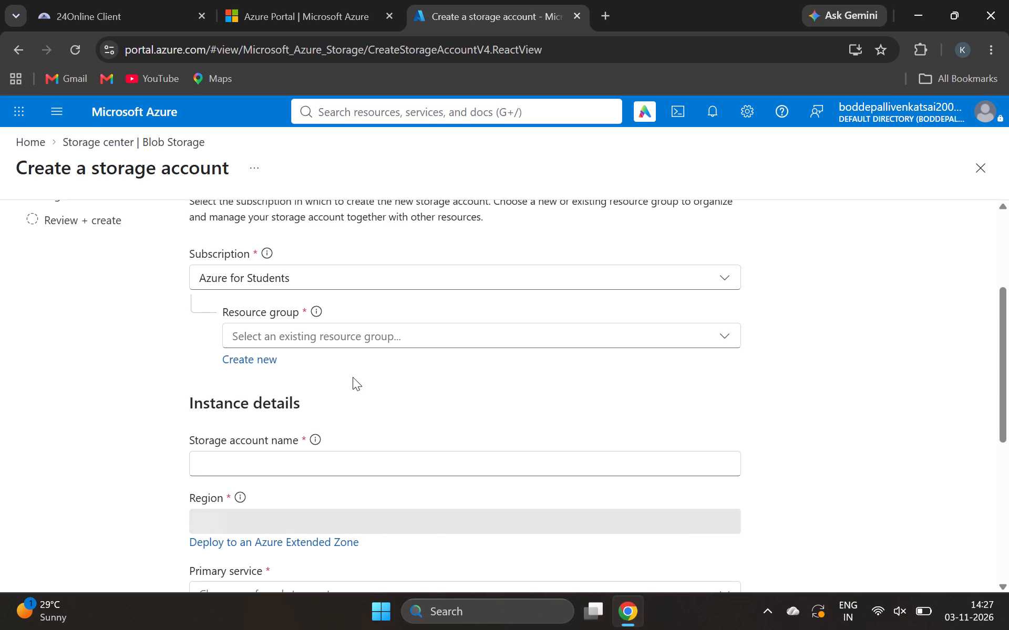
pyautogui.click(317, 341)
pyautogui.click(303, 373)
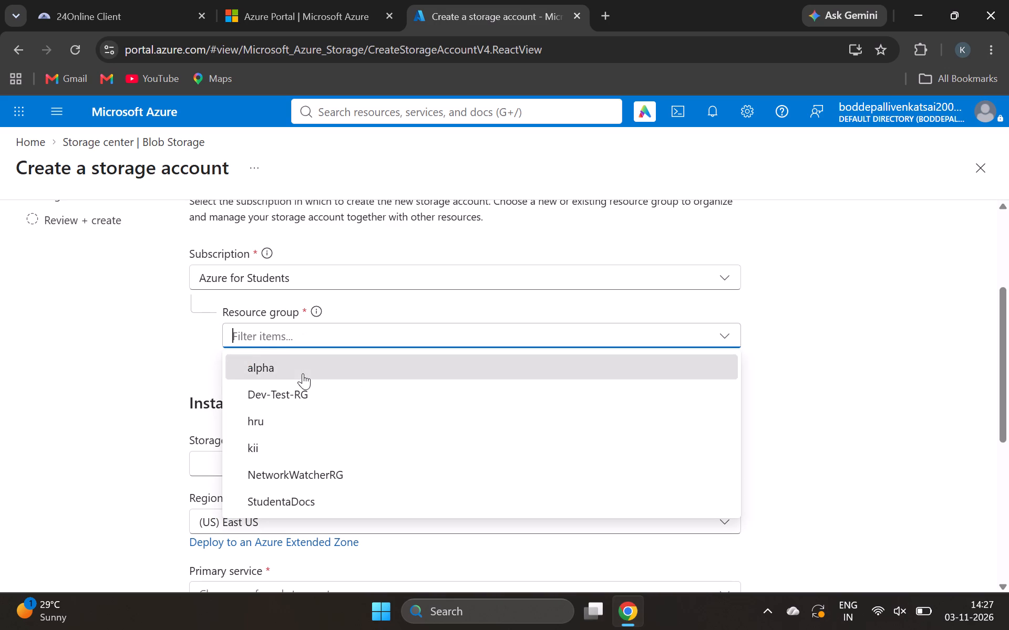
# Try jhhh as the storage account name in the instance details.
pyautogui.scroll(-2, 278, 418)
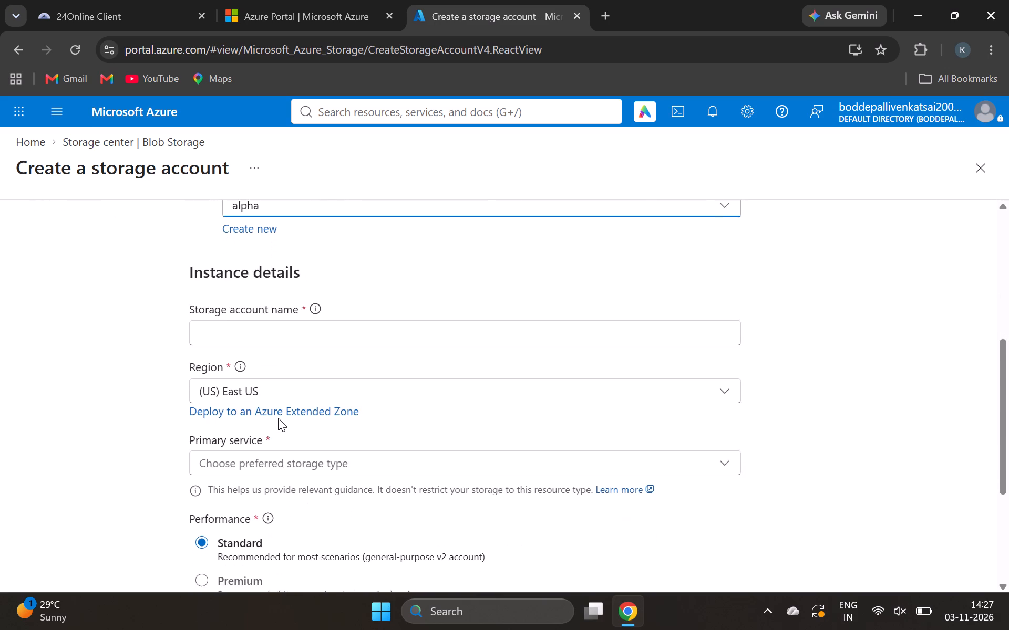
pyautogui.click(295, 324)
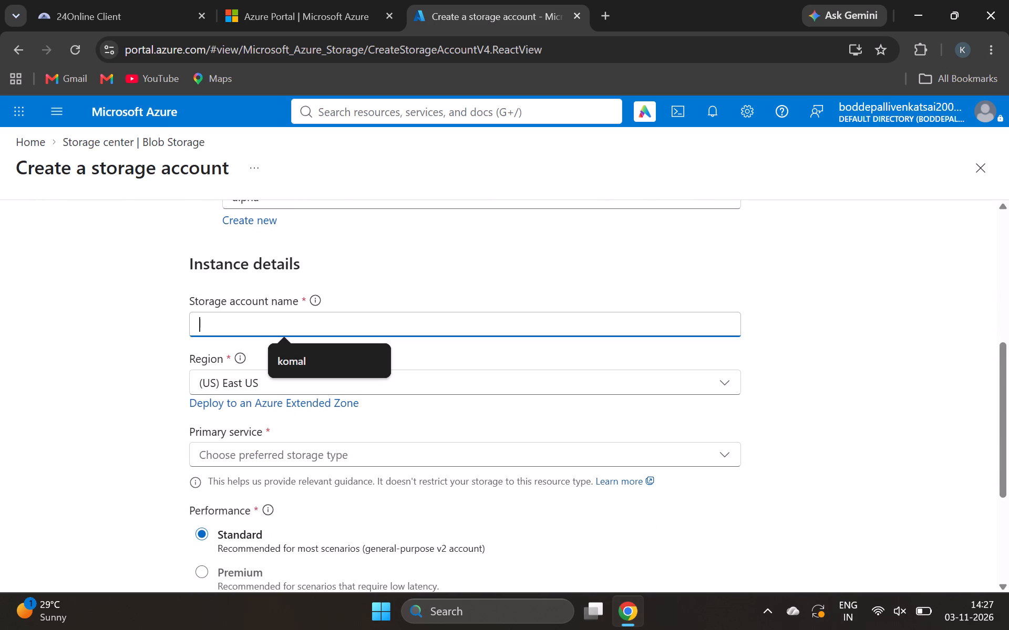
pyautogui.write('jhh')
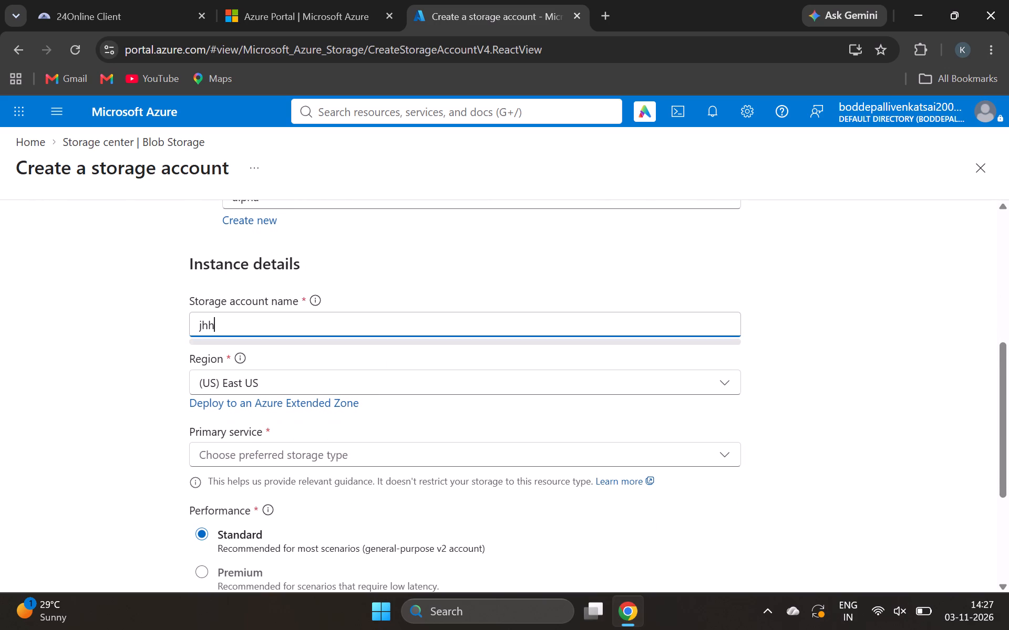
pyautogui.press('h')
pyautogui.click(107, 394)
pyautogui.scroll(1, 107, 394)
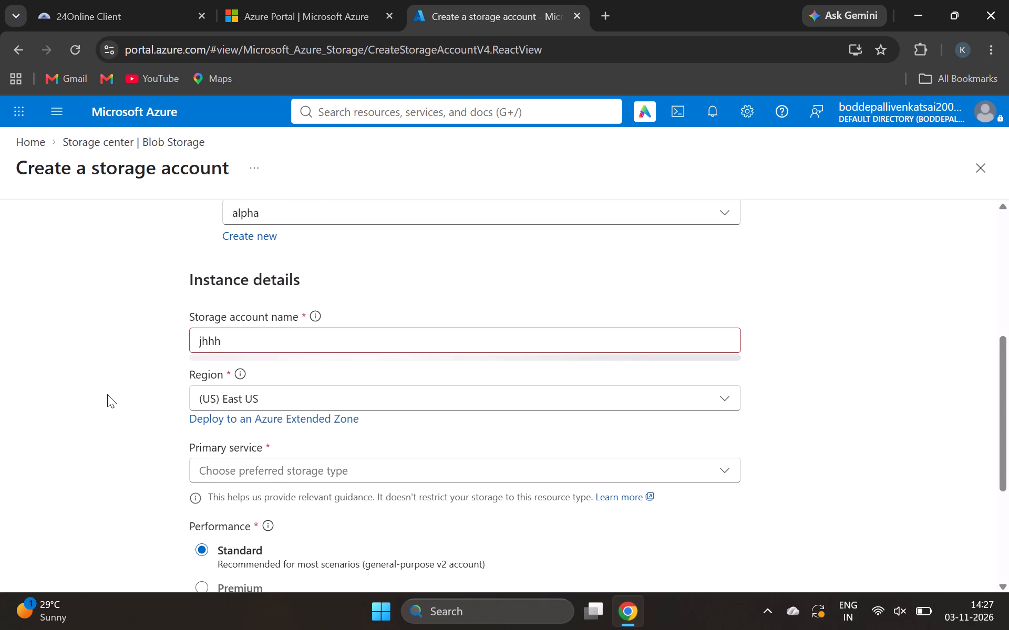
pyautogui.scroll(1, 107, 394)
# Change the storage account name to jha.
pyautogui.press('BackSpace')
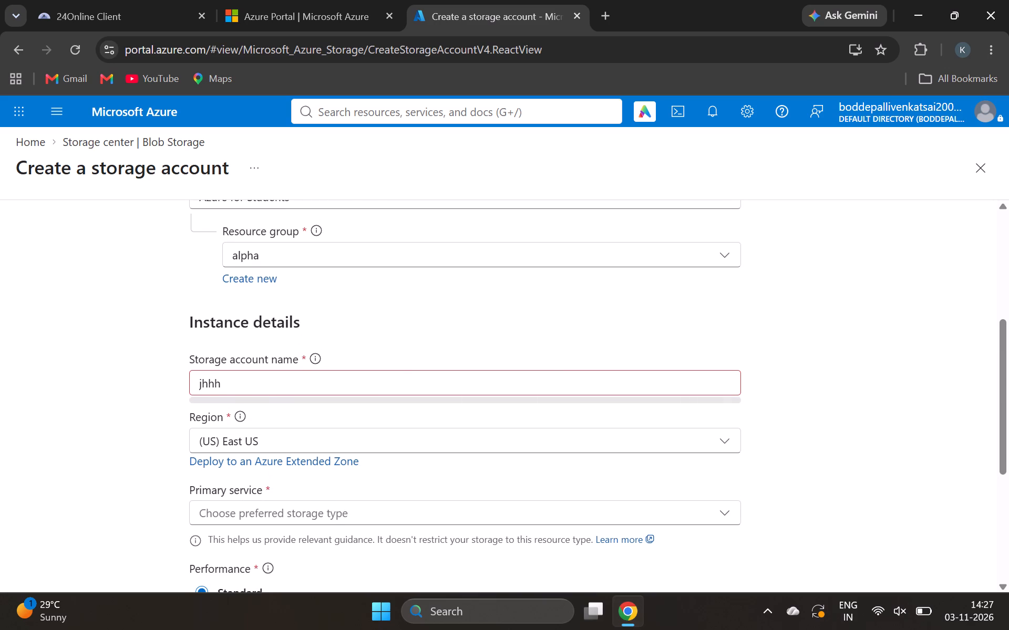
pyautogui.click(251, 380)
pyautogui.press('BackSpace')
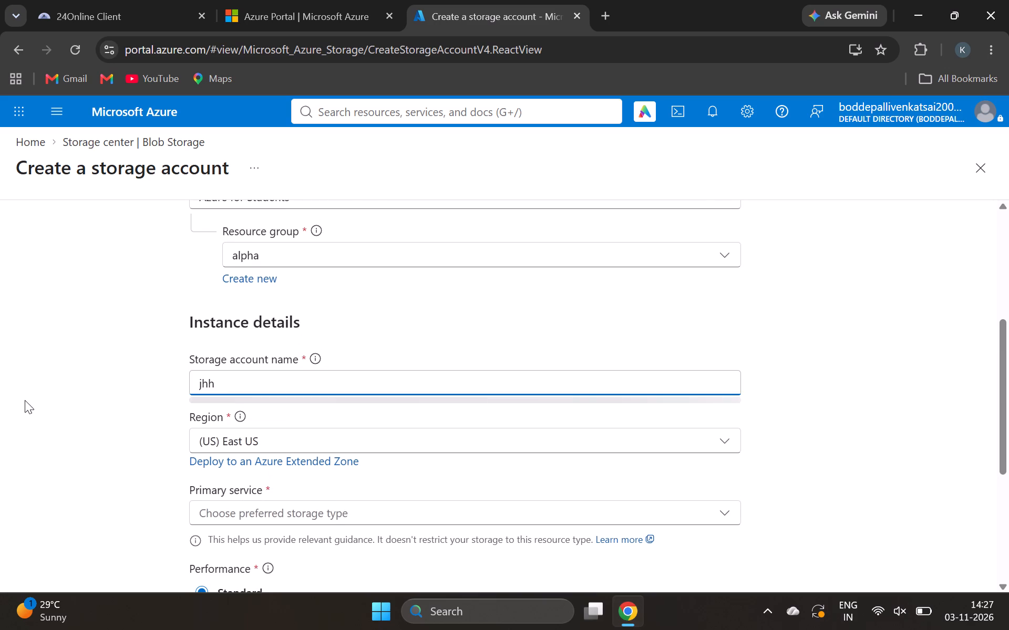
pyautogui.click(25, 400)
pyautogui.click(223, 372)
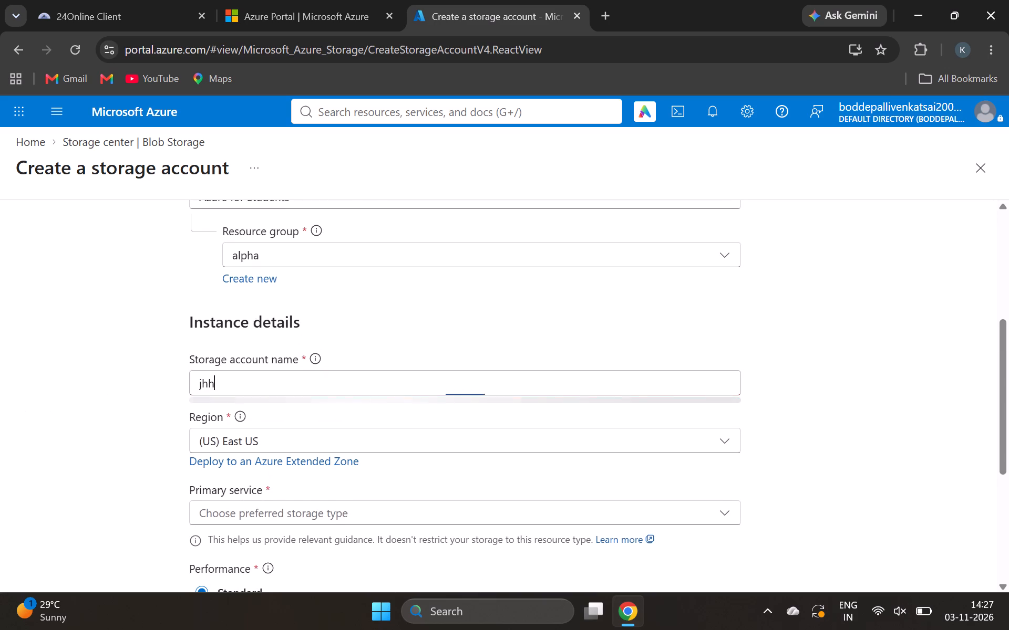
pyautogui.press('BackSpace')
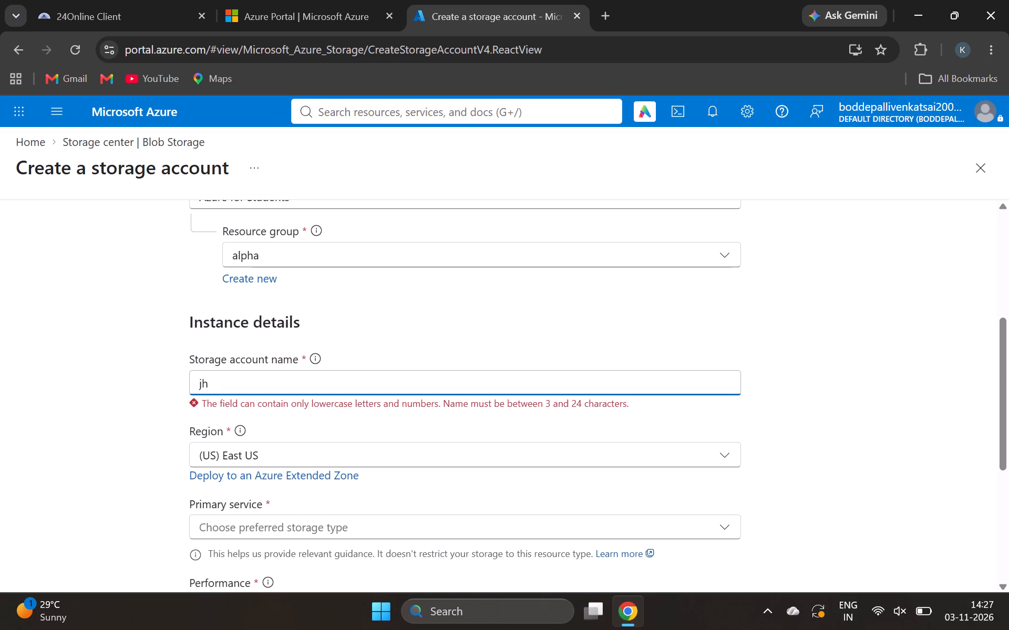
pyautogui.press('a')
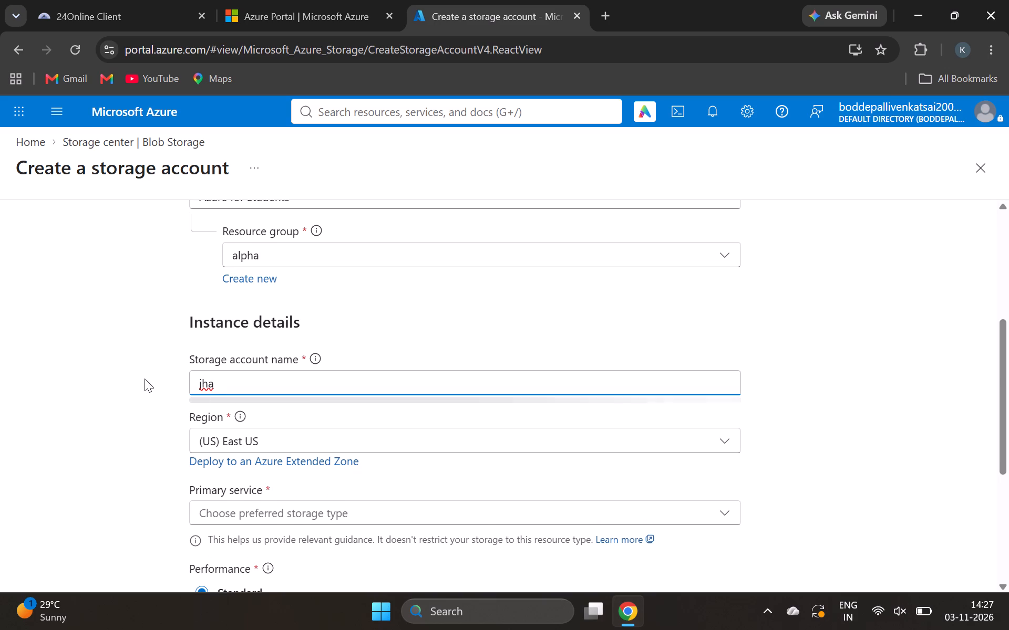
# Clear the storage account name and enter uyt instead.
pyautogui.scroll(-1, 145, 379)
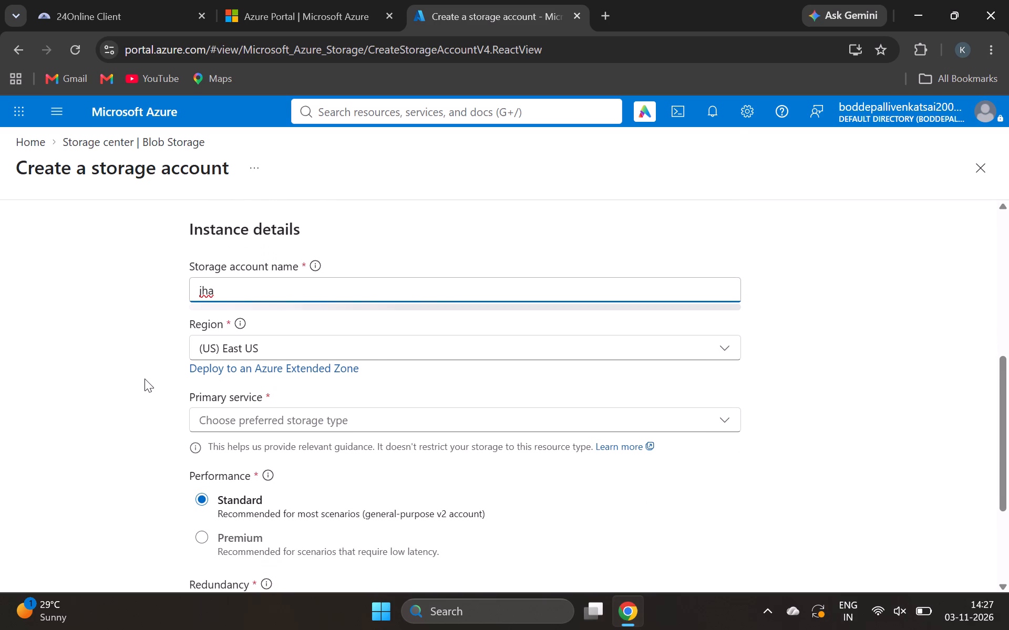
pyautogui.scroll(-3, 126, 415)
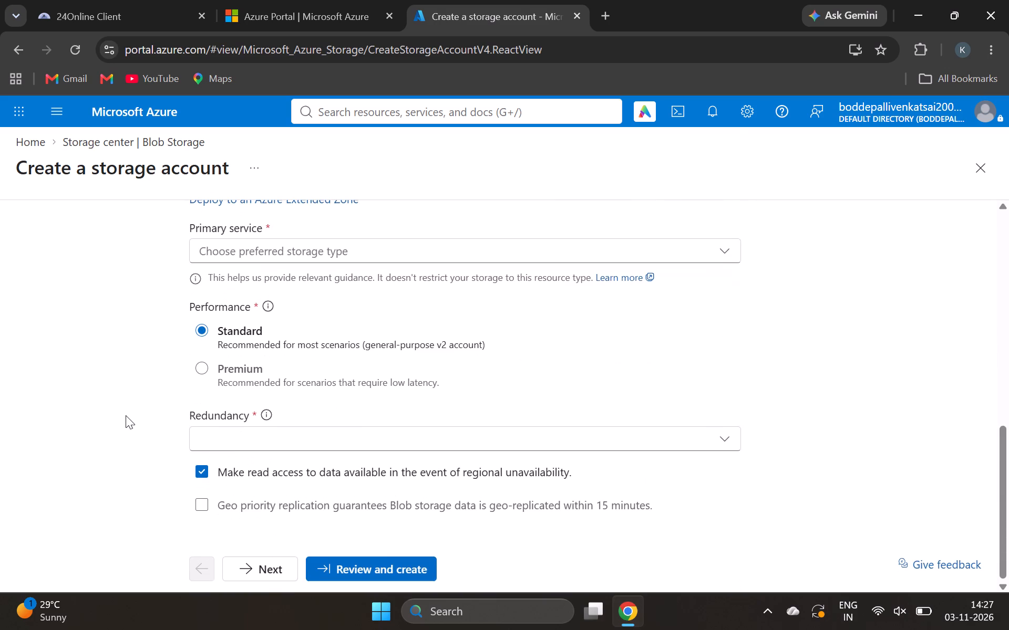
pyautogui.scroll(-1, 126, 415)
pyautogui.scroll(3, 126, 415)
pyautogui.scroll(-5, 126, 415)
pyautogui.scroll(2, 126, 415)
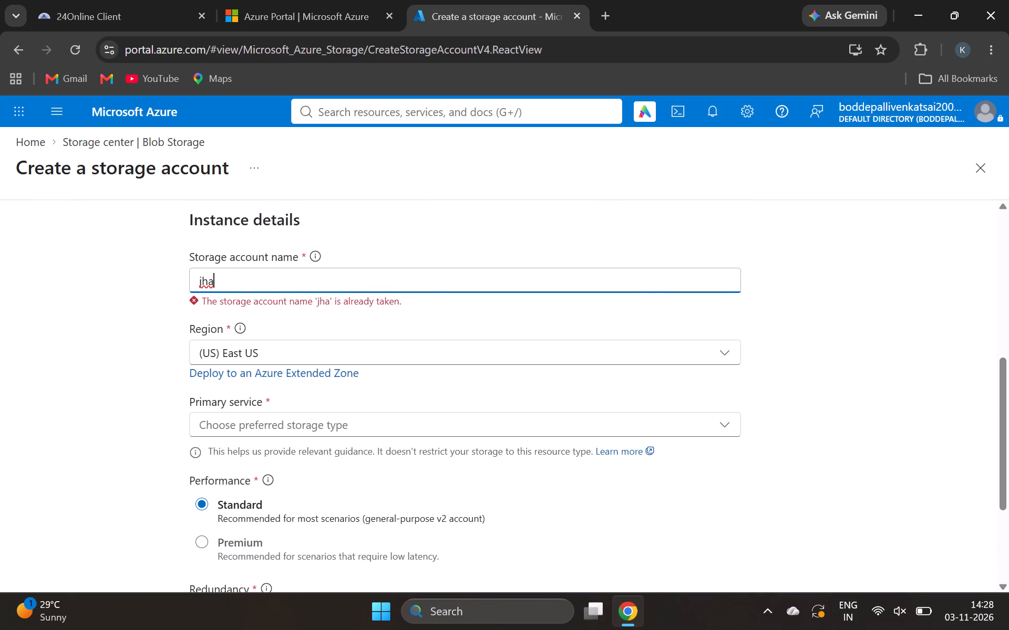
pyautogui.press('BackSpace')
pyautogui.press('BackSpace')
pyautogui.press('BackSpace')
pyautogui.press('BackSpace')
pyautogui.press('BackSpace')
pyautogui.press('BackSpace')
pyautogui.press('BackSpace')
pyautogui.press('BackSpace')
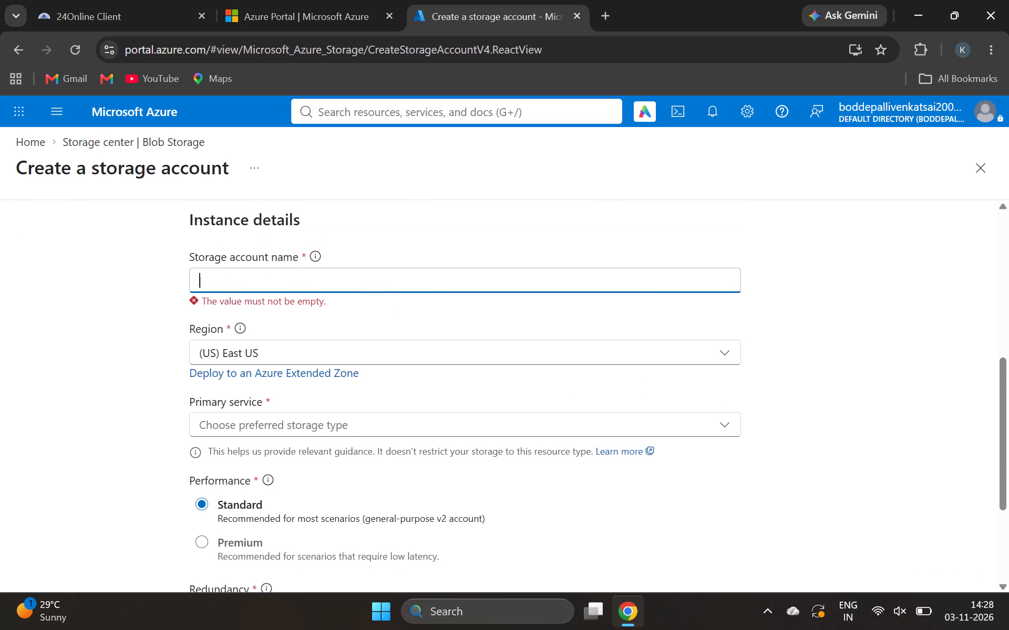
pyautogui.write('uyt')
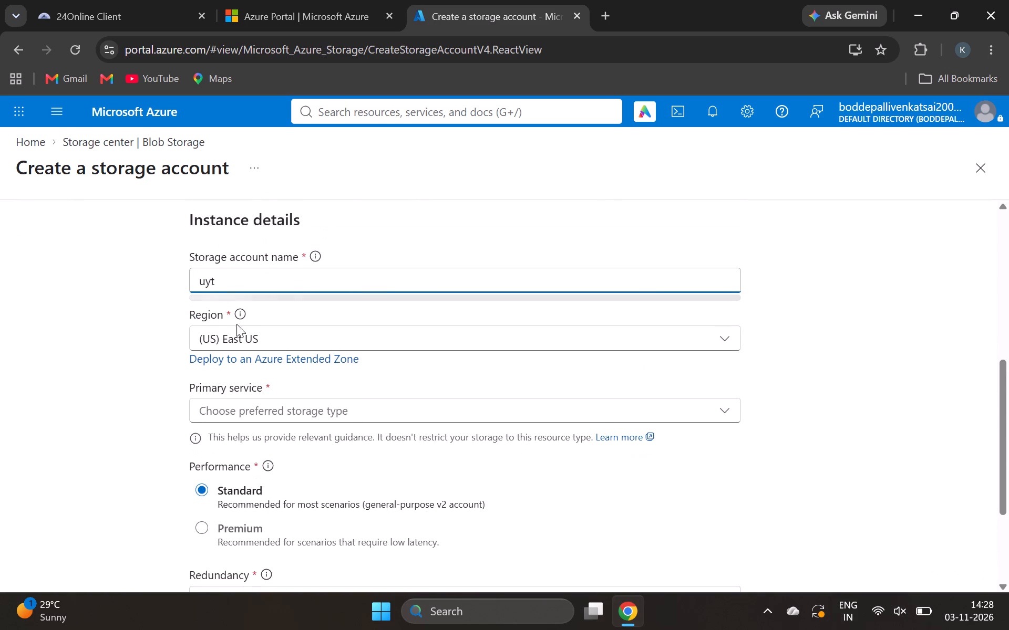
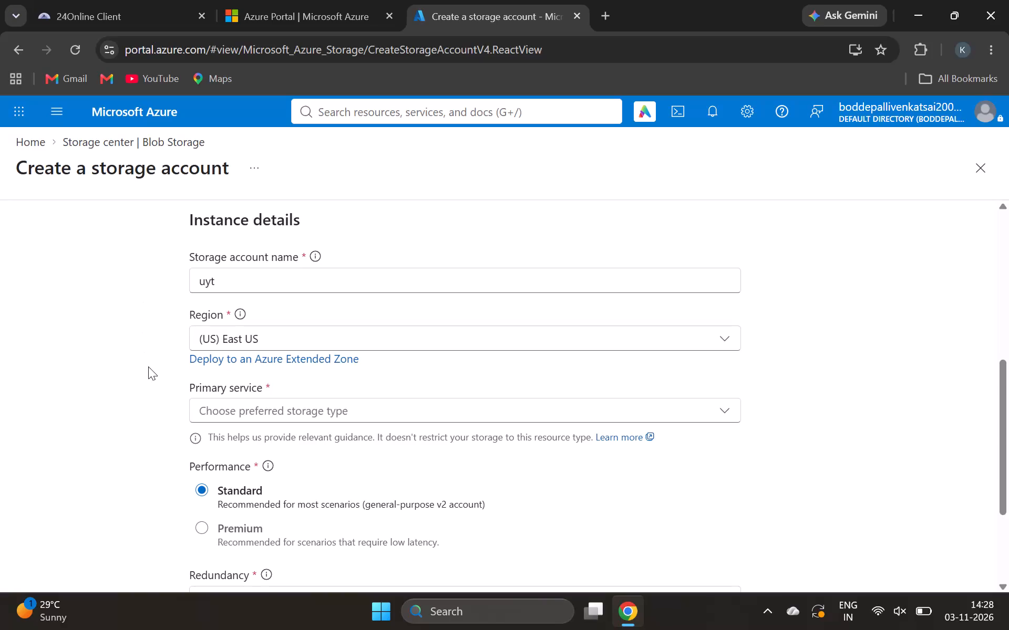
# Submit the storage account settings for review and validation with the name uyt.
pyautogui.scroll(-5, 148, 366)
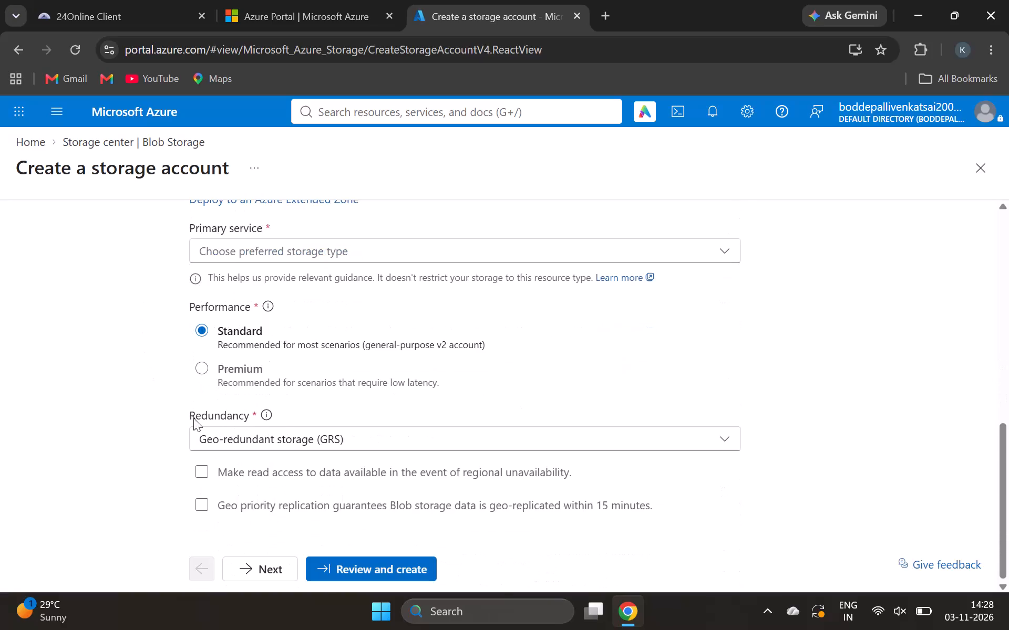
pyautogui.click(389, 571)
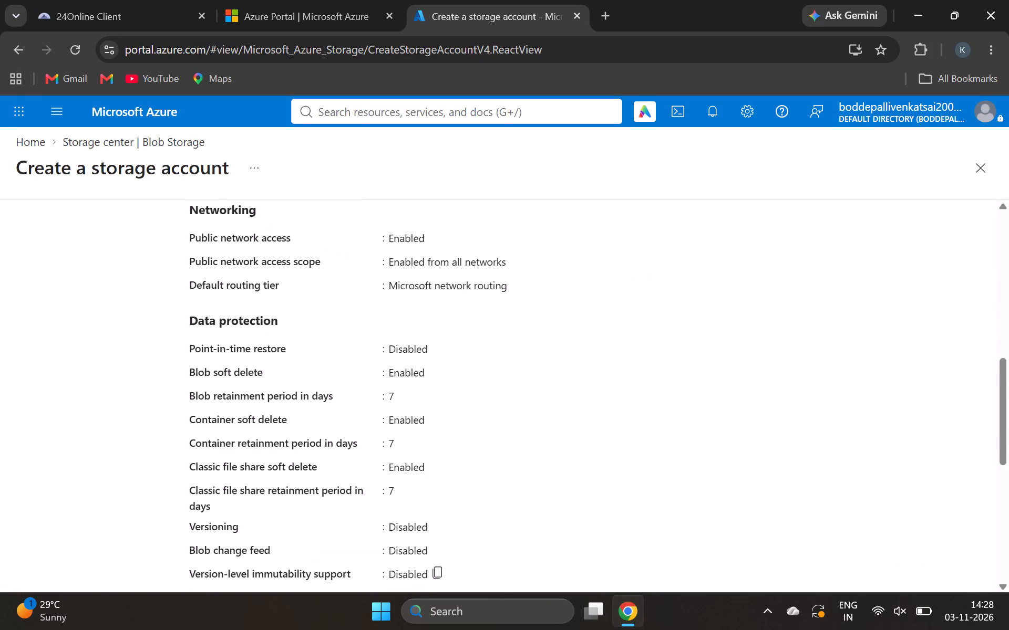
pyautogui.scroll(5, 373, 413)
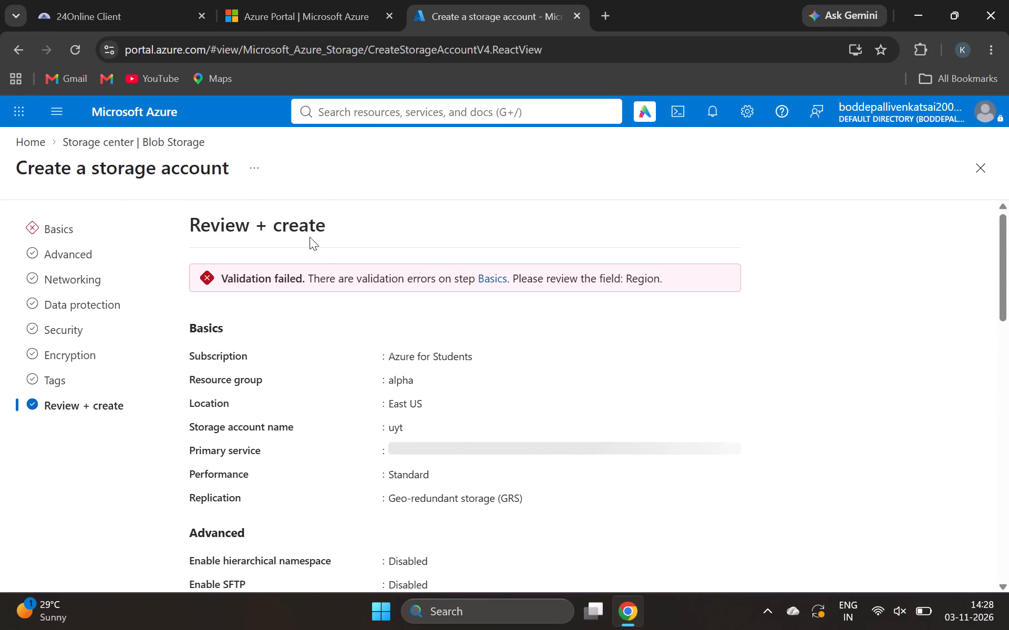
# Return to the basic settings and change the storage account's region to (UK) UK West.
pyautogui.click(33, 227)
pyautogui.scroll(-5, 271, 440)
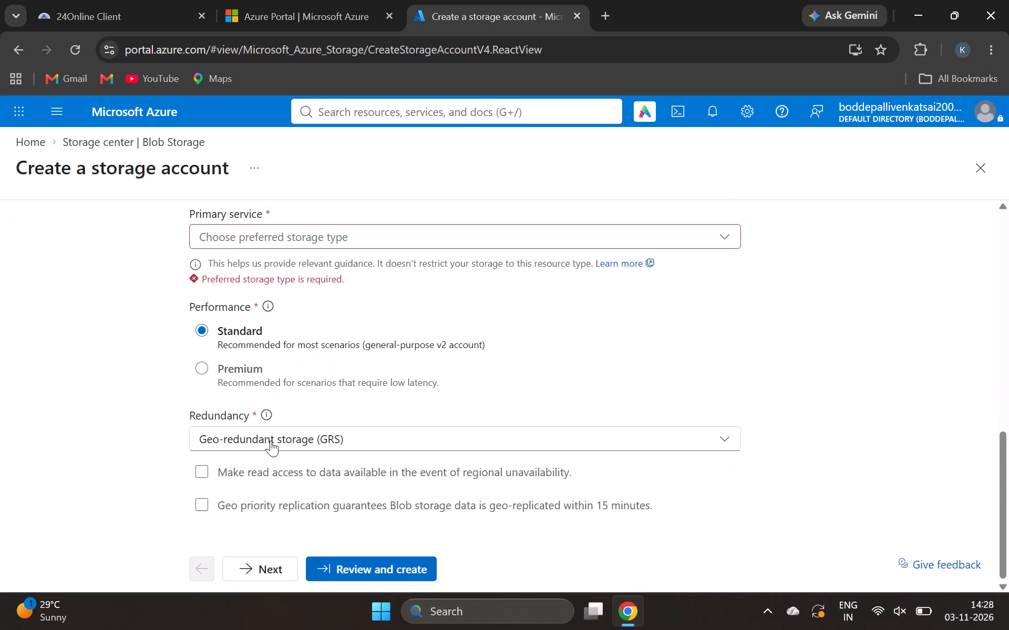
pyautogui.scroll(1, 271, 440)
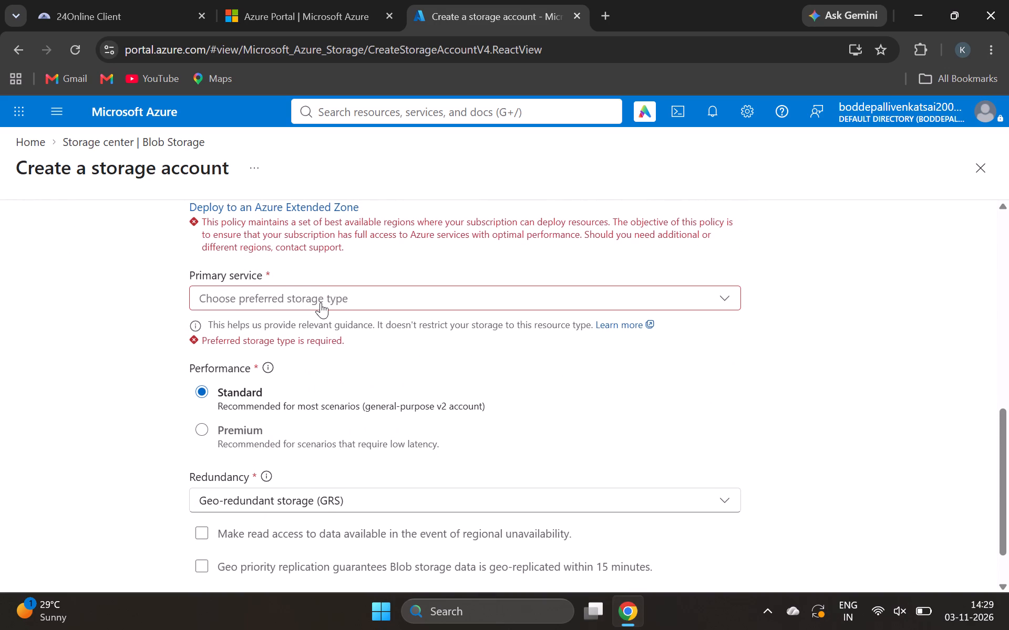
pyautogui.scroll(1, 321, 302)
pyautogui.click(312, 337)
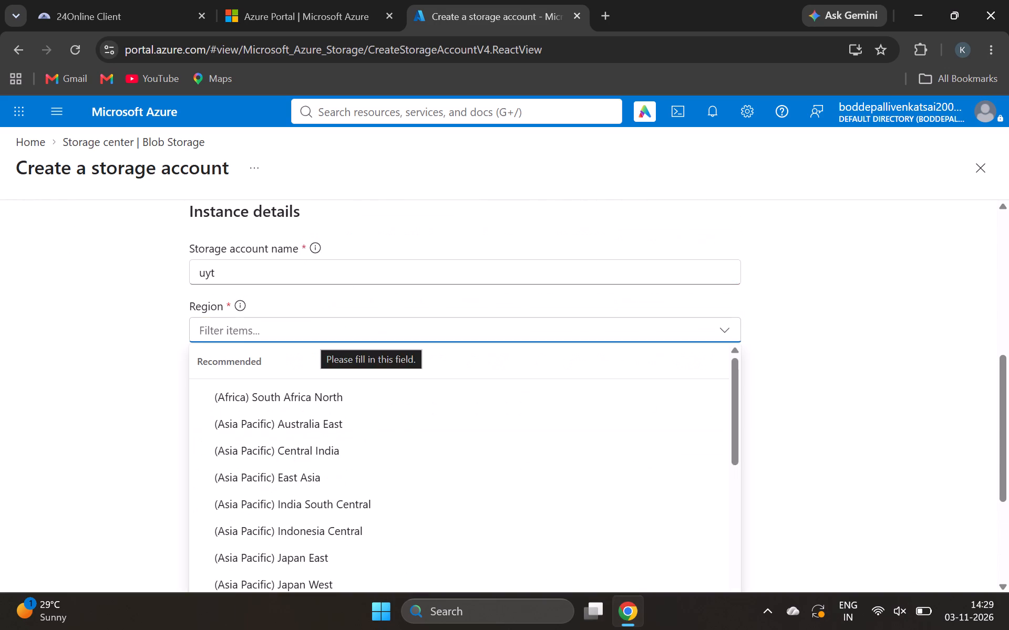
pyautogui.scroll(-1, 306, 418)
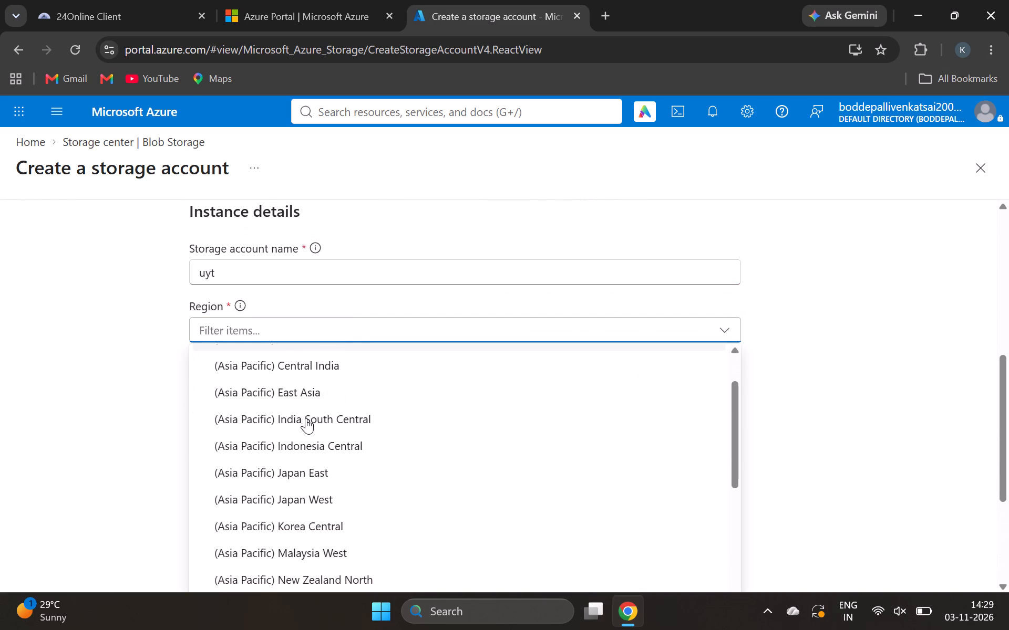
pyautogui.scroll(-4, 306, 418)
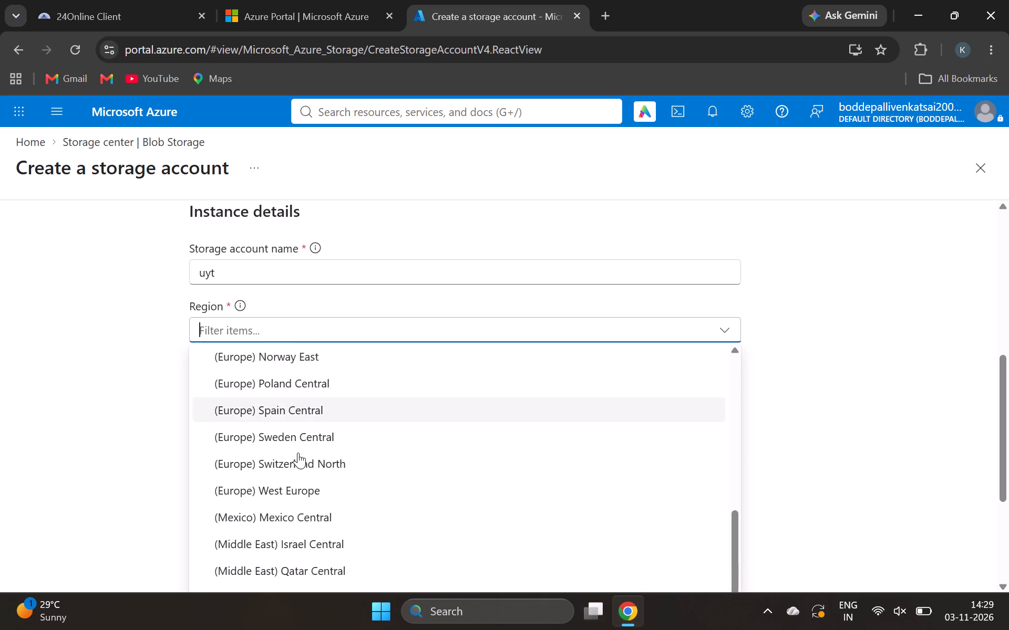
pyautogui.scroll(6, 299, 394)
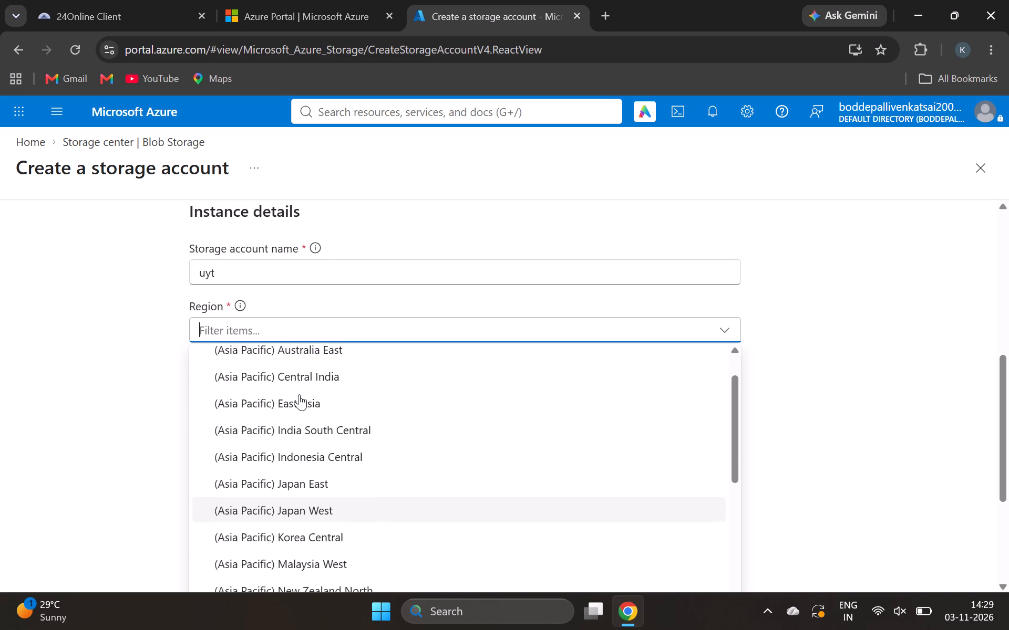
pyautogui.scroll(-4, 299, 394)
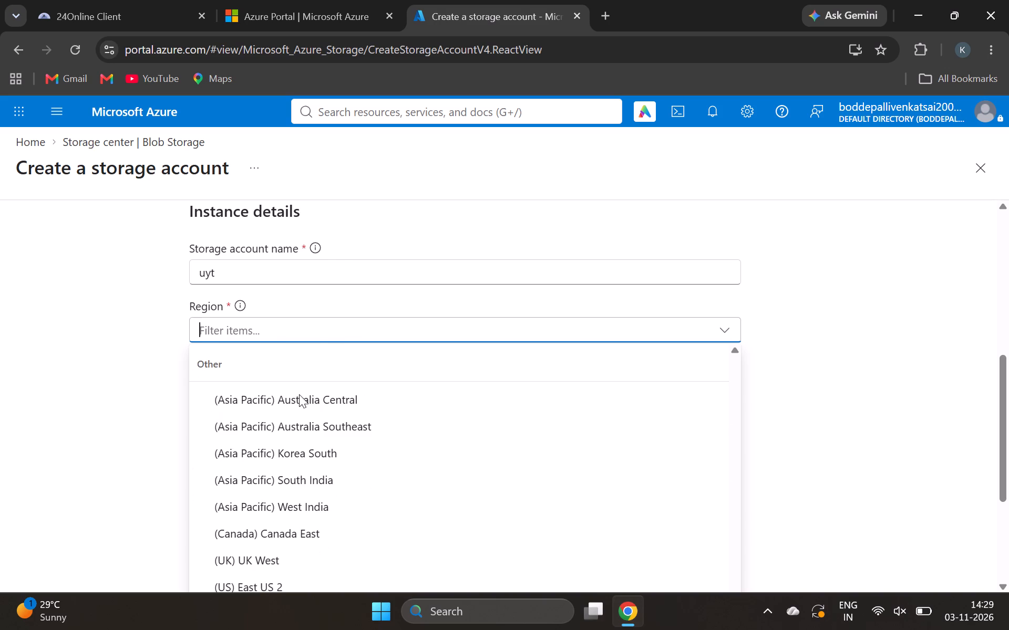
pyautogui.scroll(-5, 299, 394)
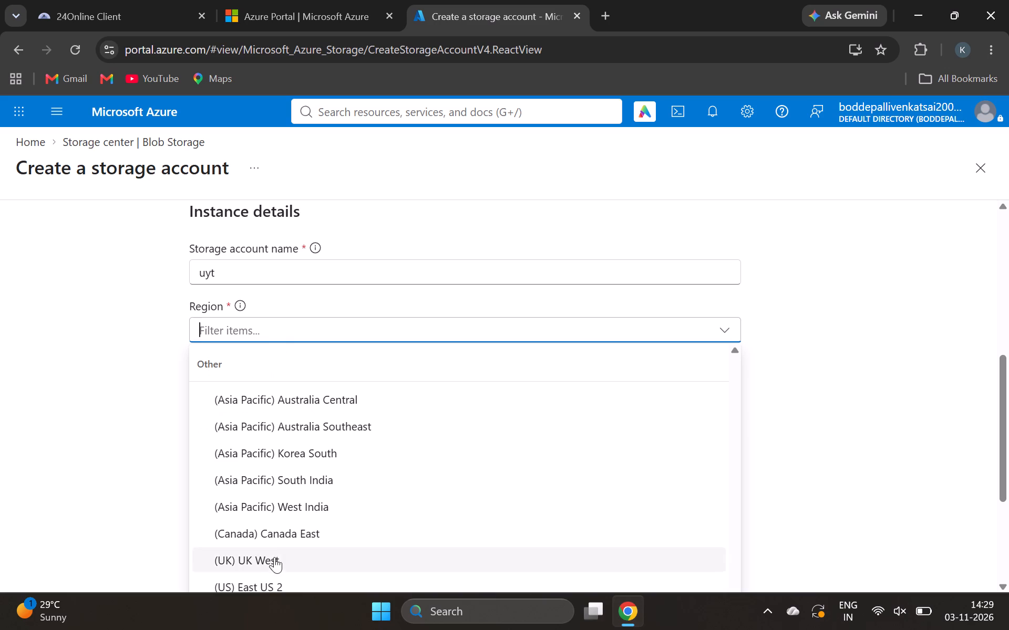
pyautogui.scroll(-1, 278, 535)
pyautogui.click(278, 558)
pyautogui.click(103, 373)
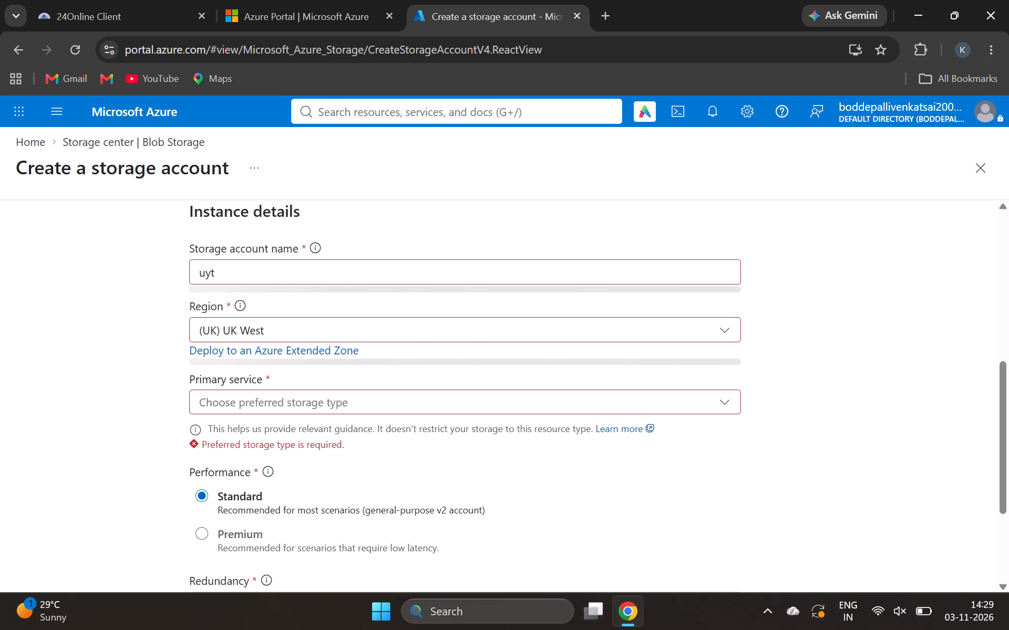
# Set the storage account's region to (Asia Pacific) Central India.
pyautogui.click(287, 330)
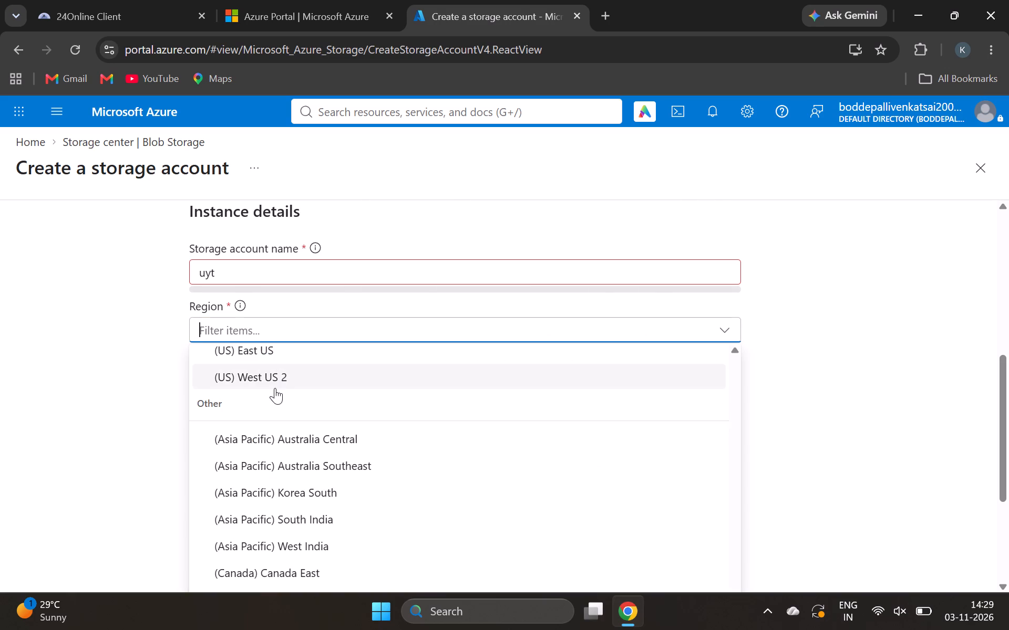
pyautogui.scroll(-3, 275, 388)
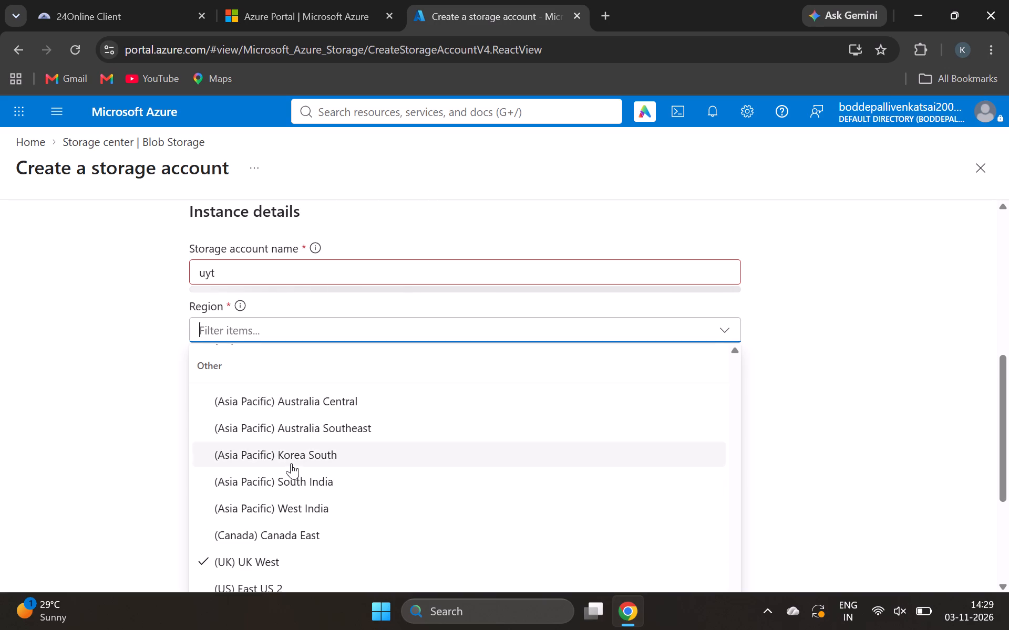
pyautogui.scroll(-4, 291, 464)
pyautogui.scroll(6, 285, 474)
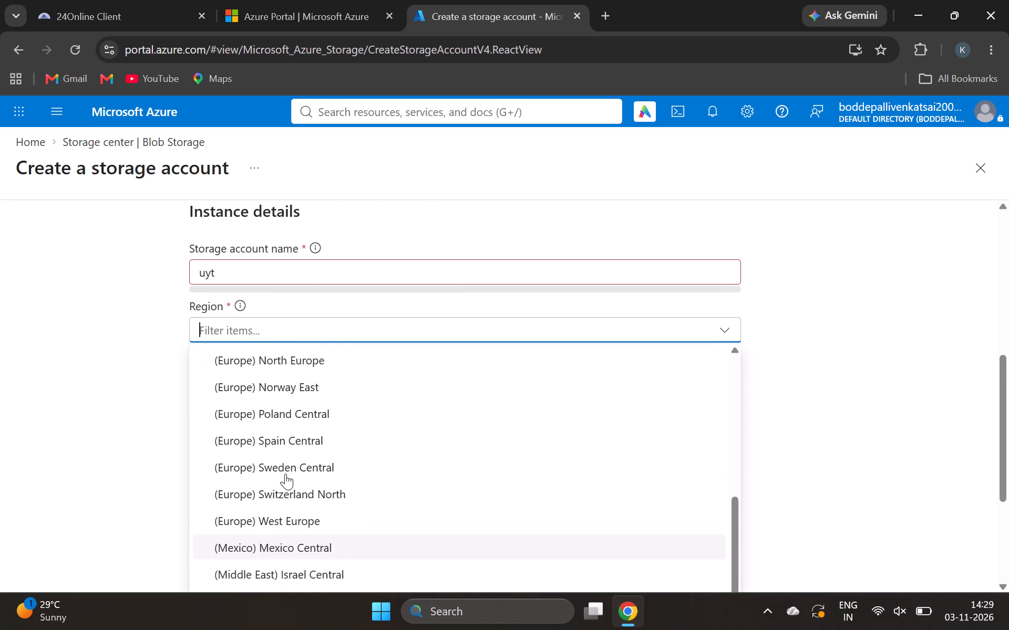
pyautogui.scroll(11, 285, 474)
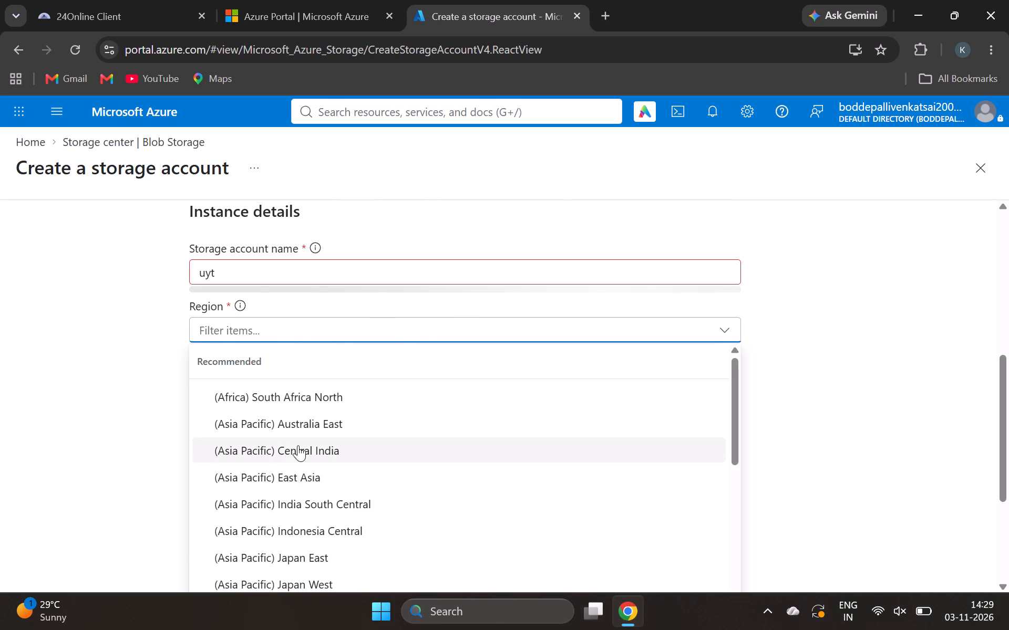
pyautogui.click(297, 450)
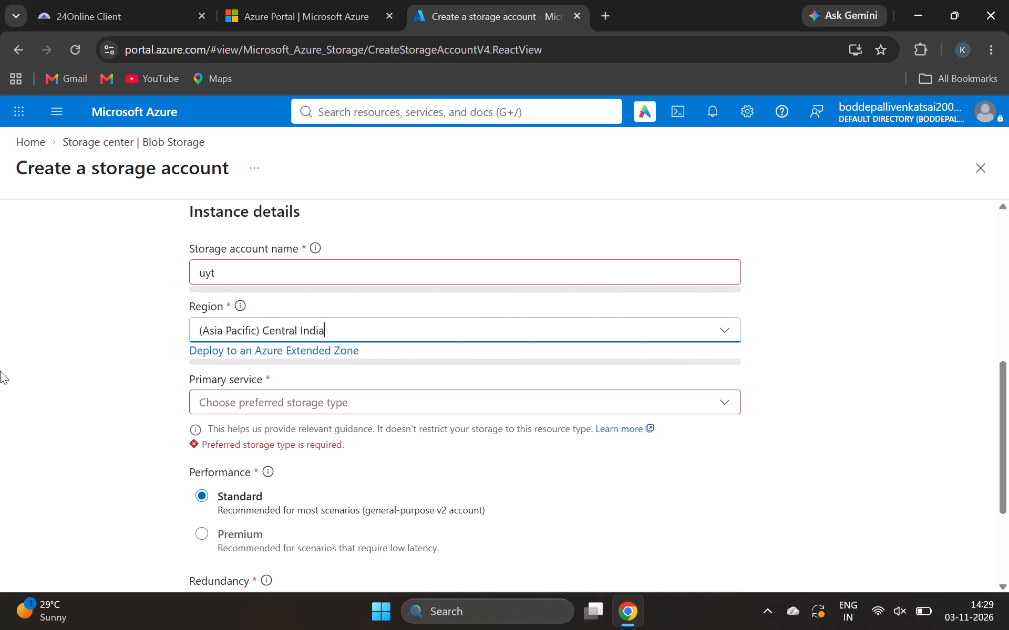
# Replace the storage account name with jas.
pyautogui.click(238, 277)
pyautogui.press('BackSpace')
pyautogui.press('BackSpace')
pyautogui.press('BackSpace')
pyautogui.press('BackSpace')
pyautogui.press('BackSpace')
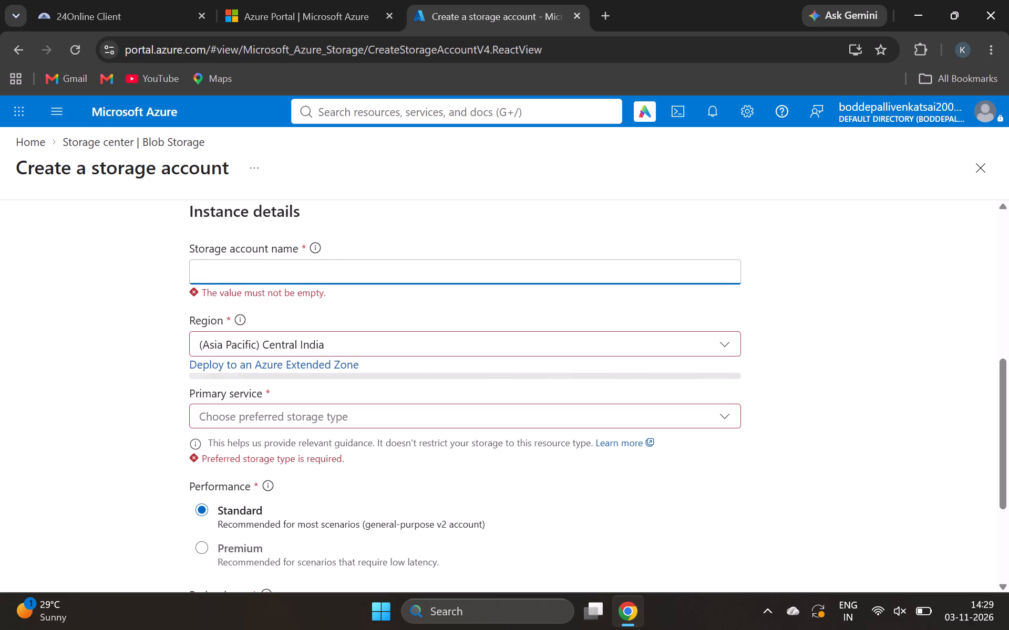
pyautogui.write('jas')
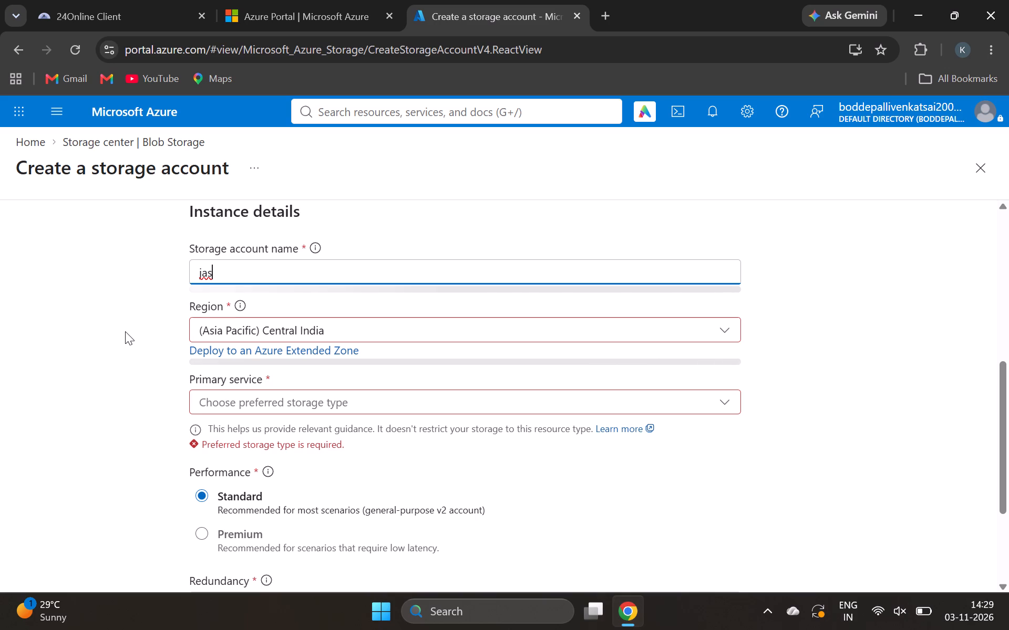
pyautogui.click(118, 244)
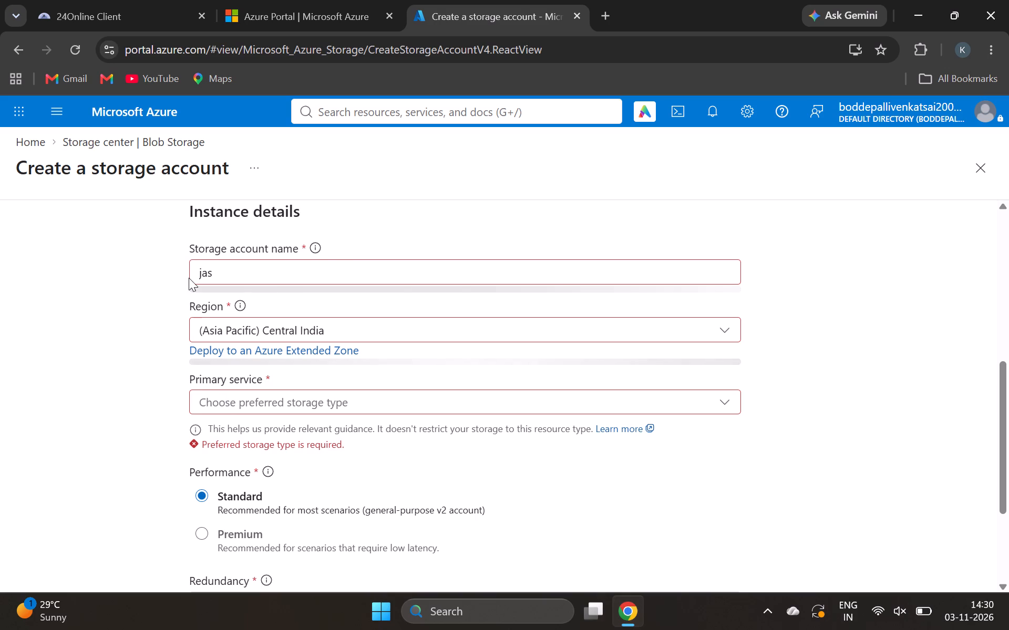
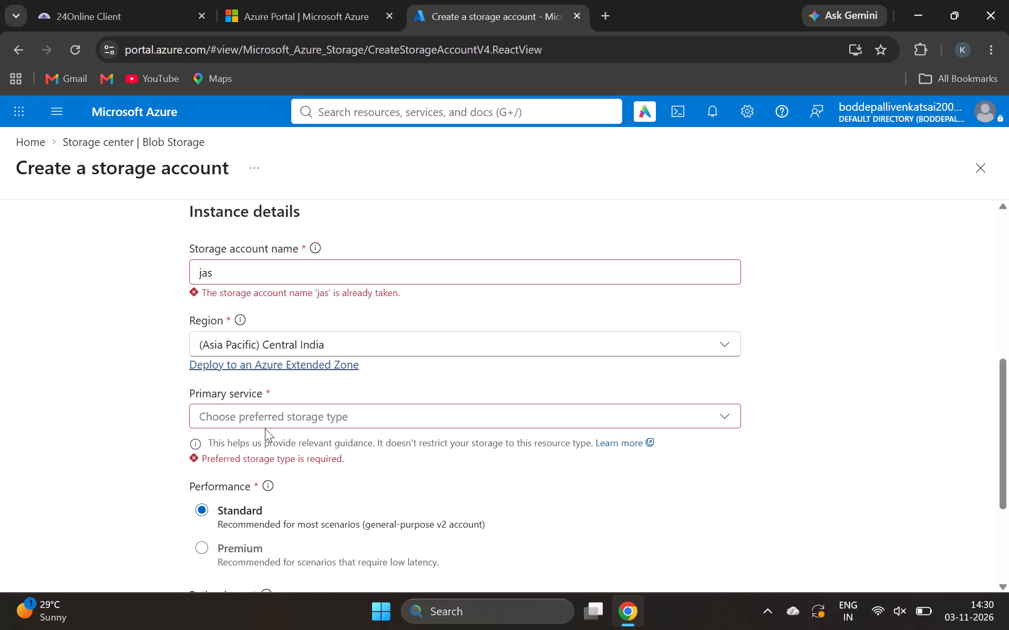
# Set the storage account's primary service to Azure Blob Storage or Azure Data Lake Storage.
pyautogui.click(265, 428)
pyautogui.click(264, 418)
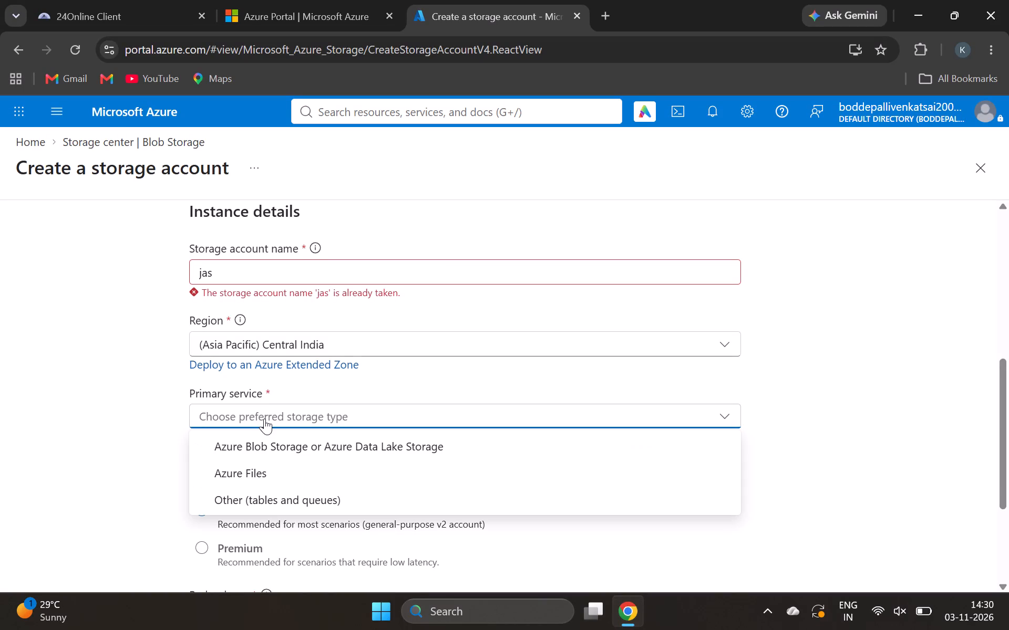
pyautogui.click(267, 436)
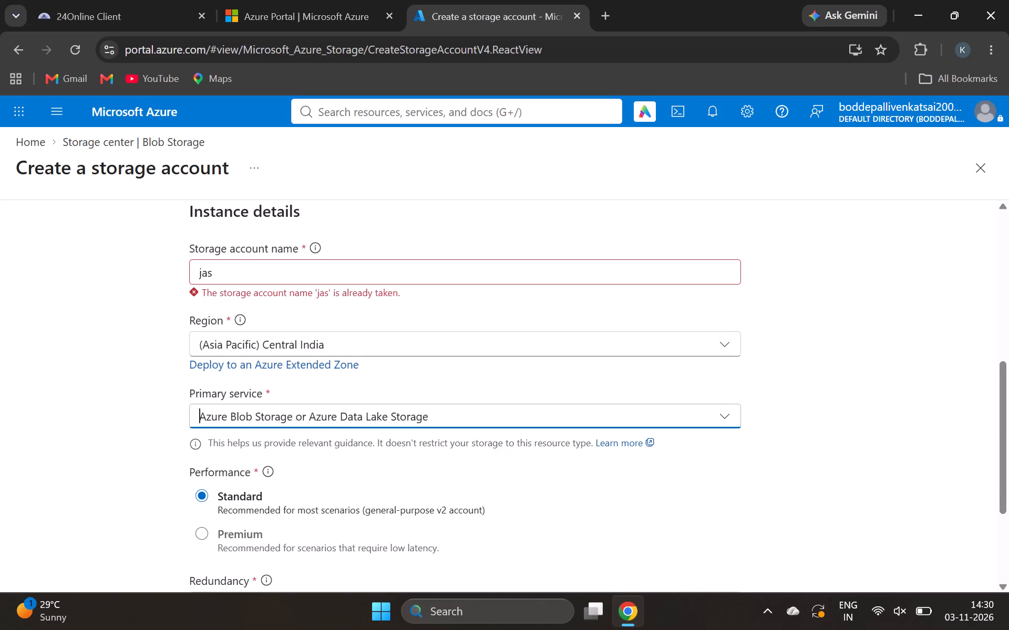
# Replace the storage account name with trp.
pyautogui.click(215, 270)
pyautogui.press('BackSpace')
pyautogui.press('BackSpace')
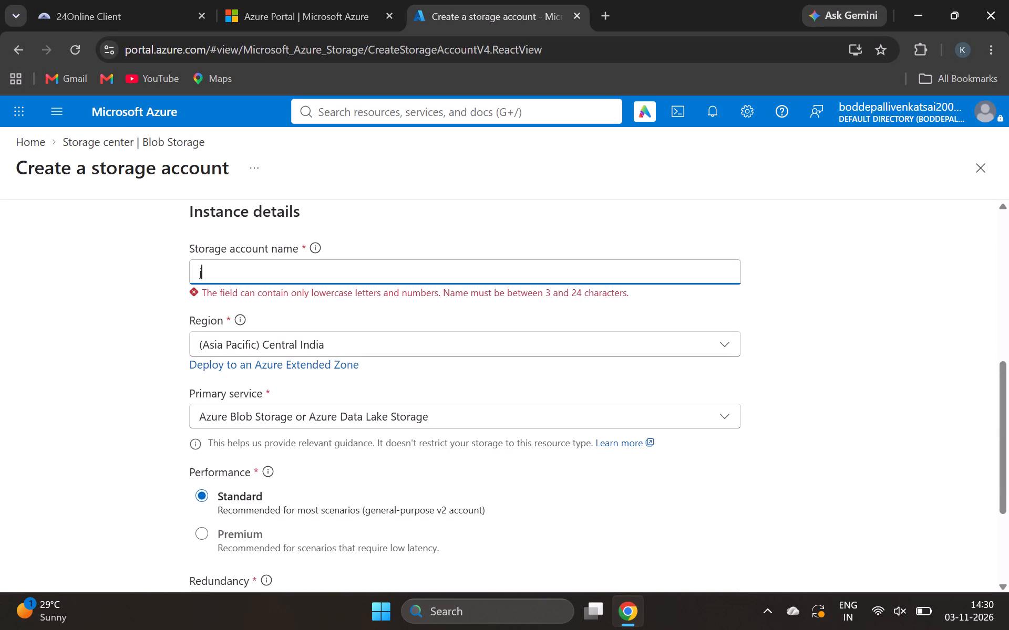
pyautogui.press('BackSpace')
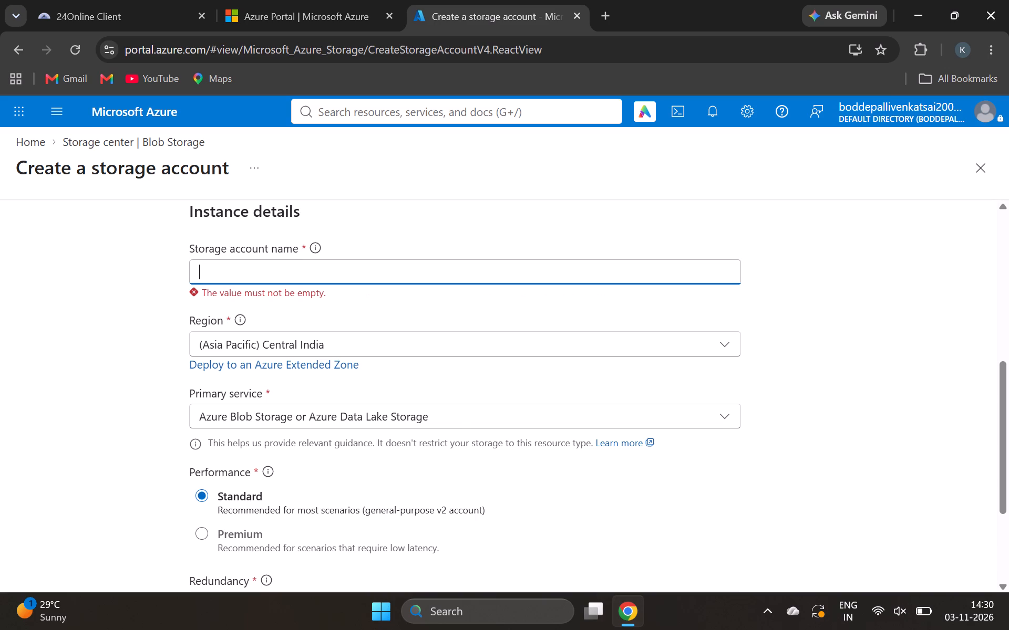
pyautogui.write('tr')
pyautogui.press('p')
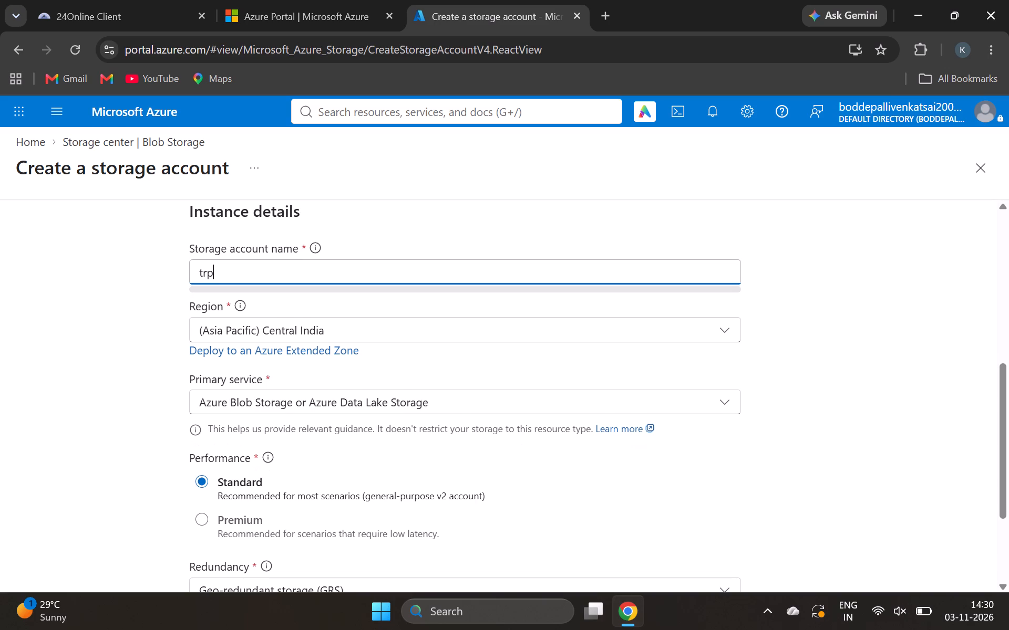
pyautogui.click(157, 322)
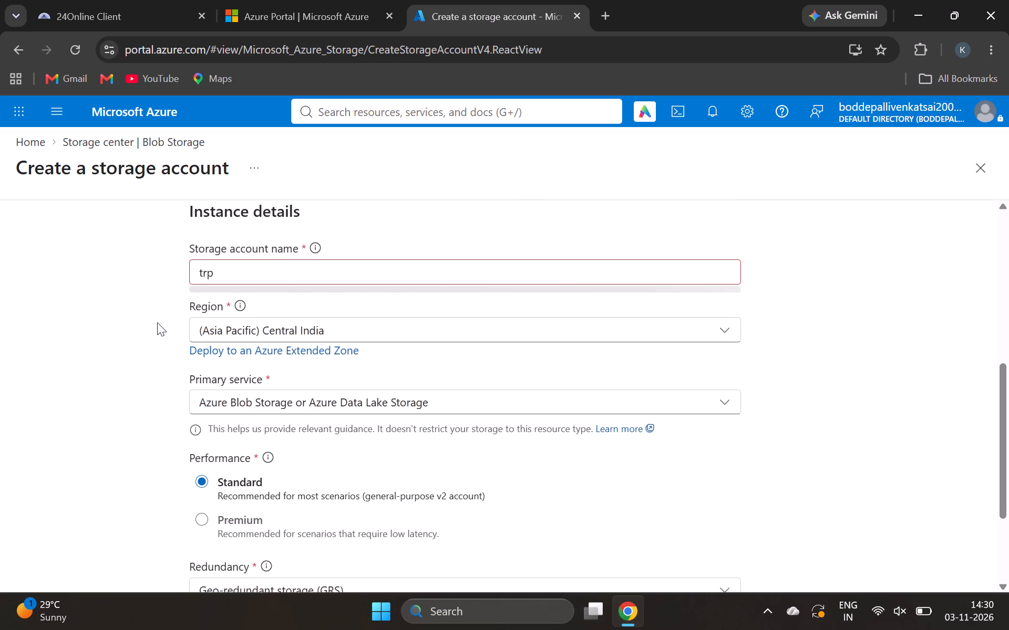
pyautogui.scroll(-2, 157, 322)
pyautogui.click(157, 322)
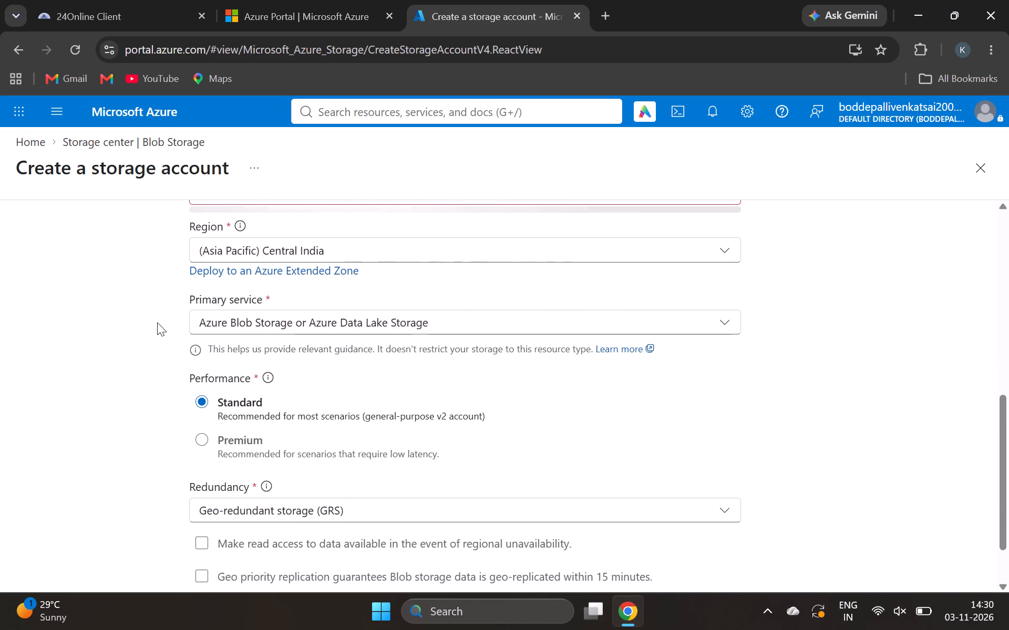
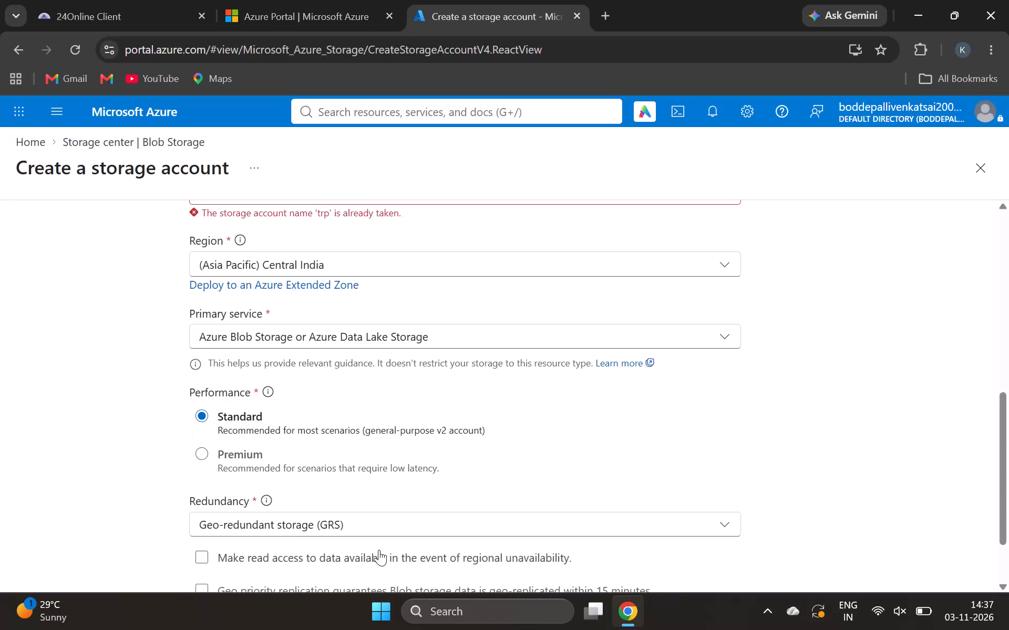
# Start replacing the storage account name by deleting the last two letters of trp.
pyautogui.click(904, 490)
pyautogui.scroll(3, 904, 490)
pyautogui.scroll(-3, 904, 490)
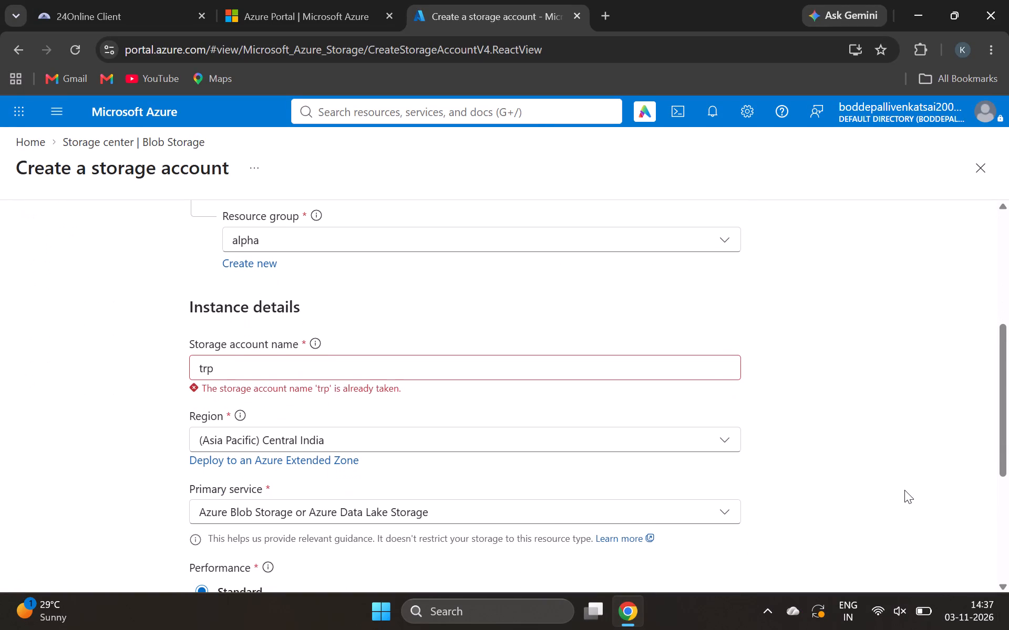
pyautogui.click(641, 359)
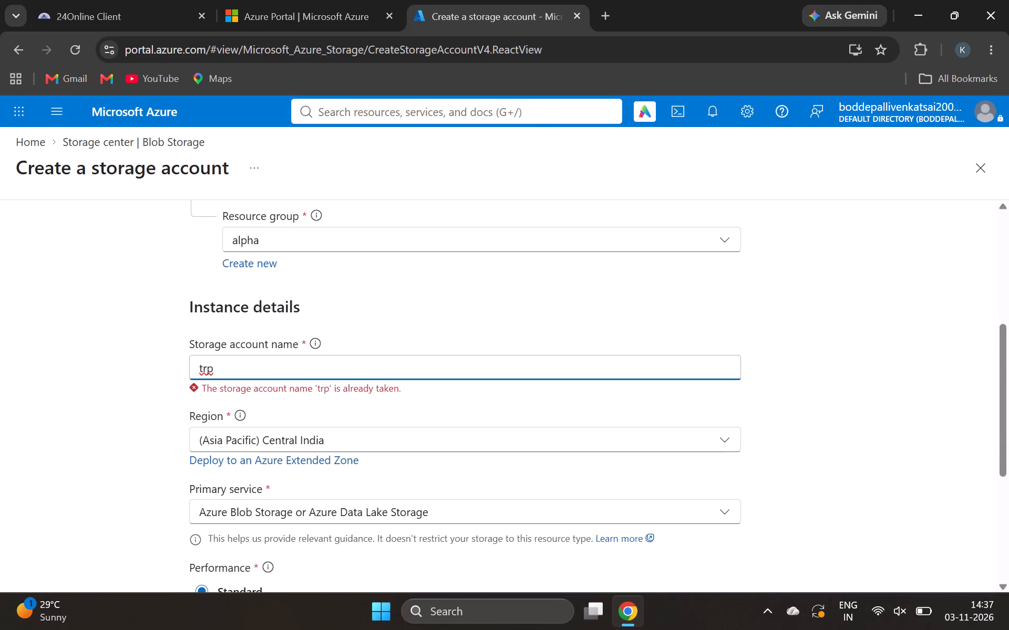
pyautogui.press('BackSpace')
pyautogui.press('BackSpace')
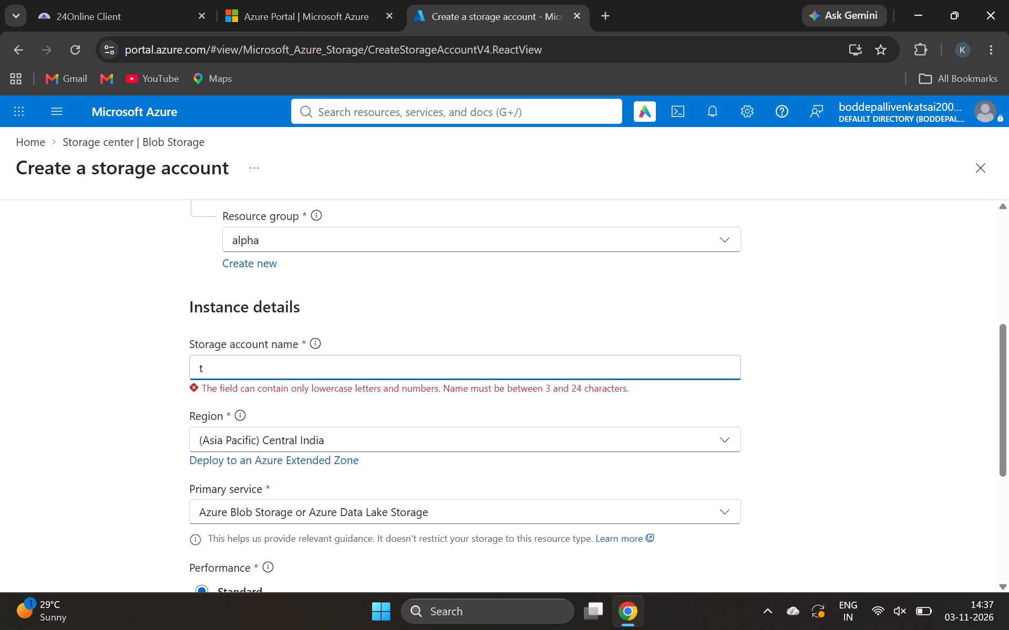
# Replace the storage account name with pop.
pyautogui.press('BackSpace')
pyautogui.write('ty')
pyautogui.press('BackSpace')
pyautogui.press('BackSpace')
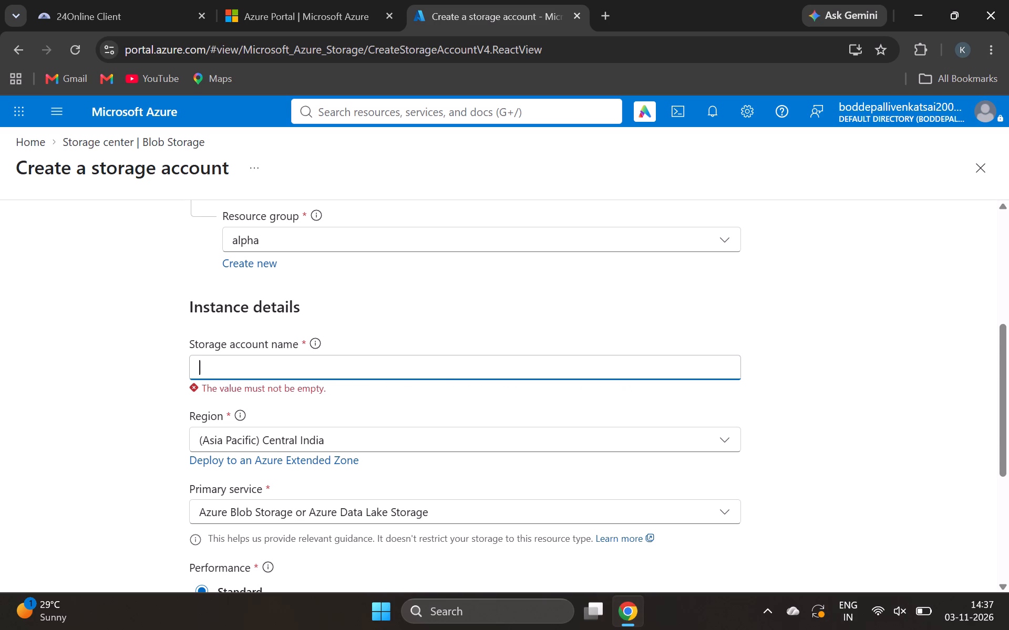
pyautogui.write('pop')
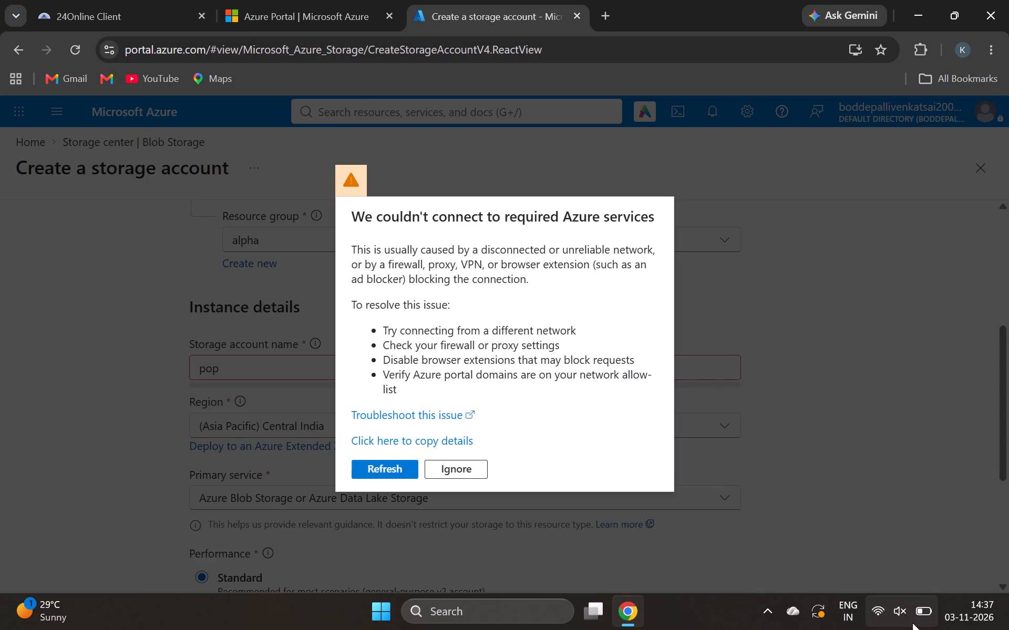
# Open the list of available Wi-Fi networks and select LPU Wireless.
pyautogui.click(894, 615)
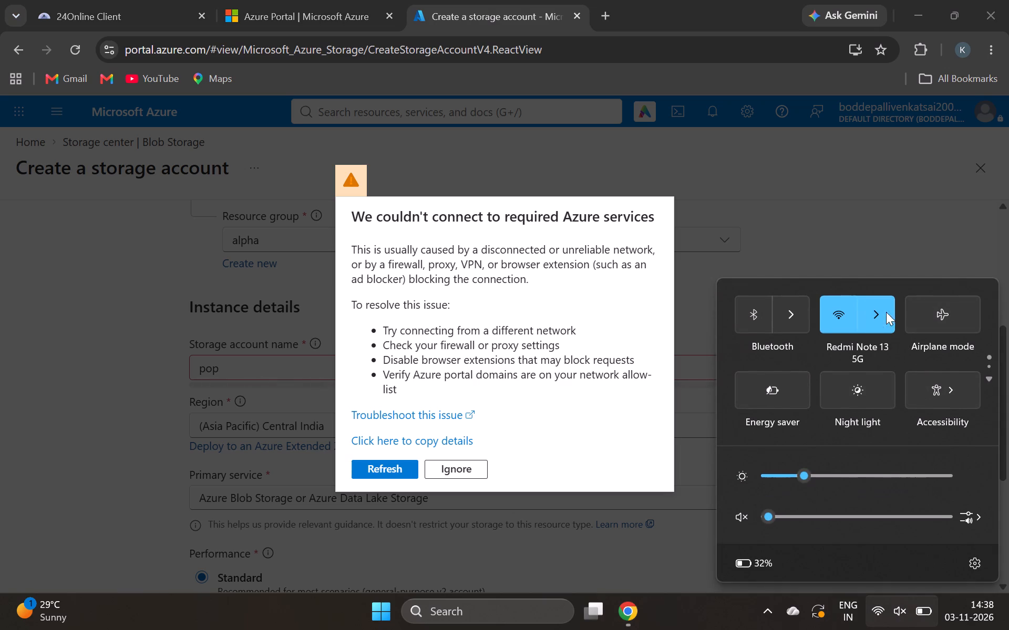
pyautogui.click(883, 312)
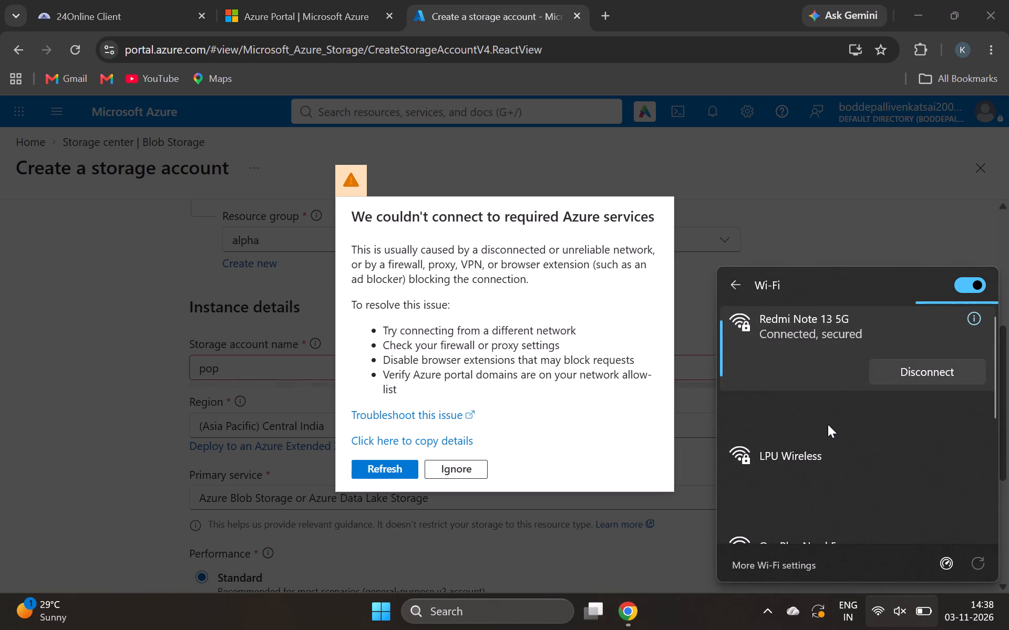
pyautogui.click(816, 451)
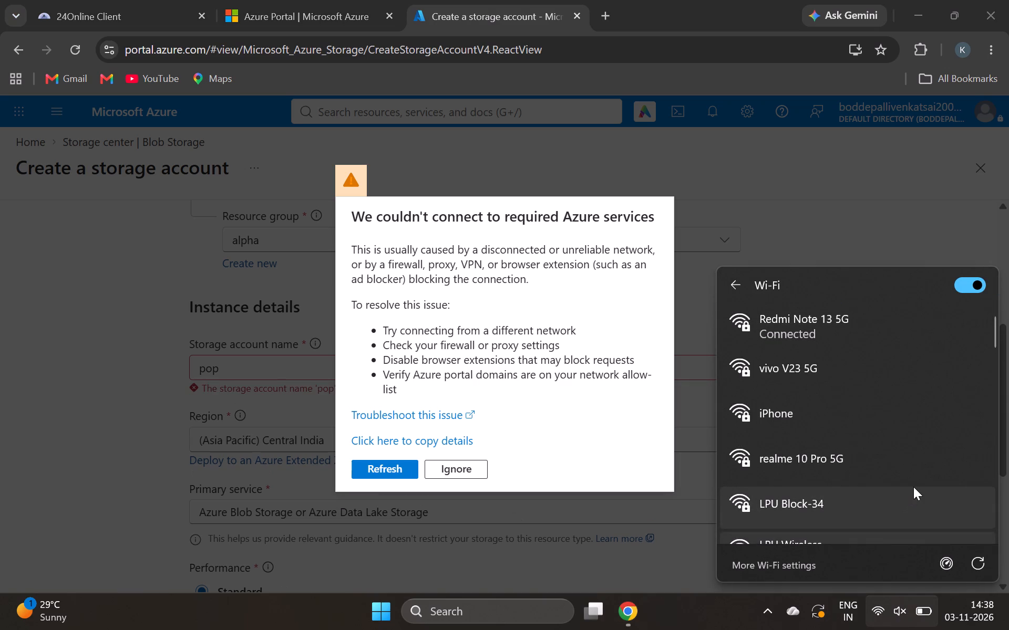
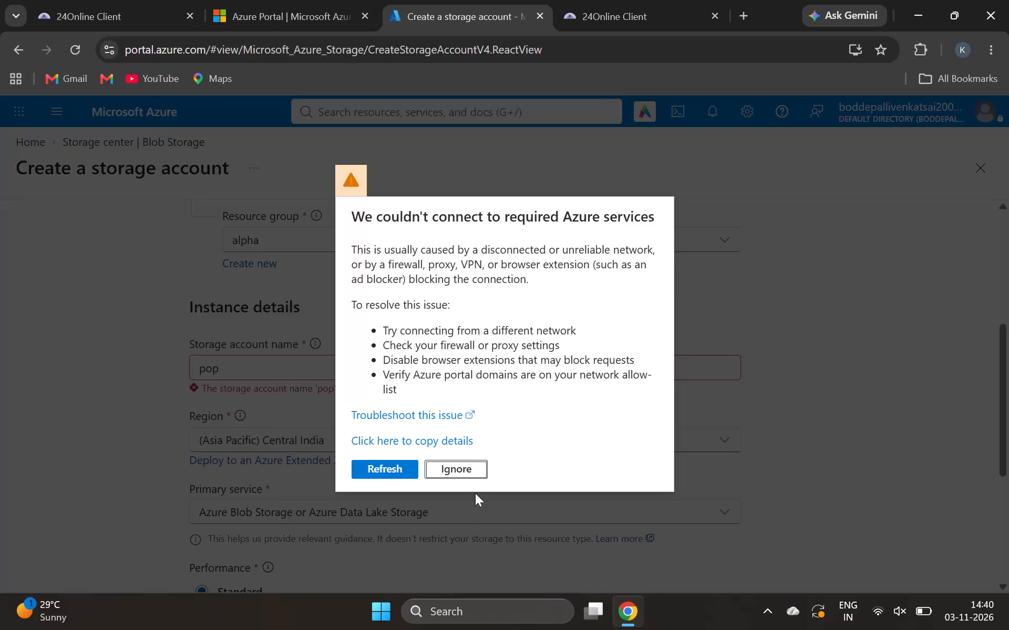
# Try to ignore the Azure connection error, and reload the storage account creation page.
pyautogui.click(460, 478)
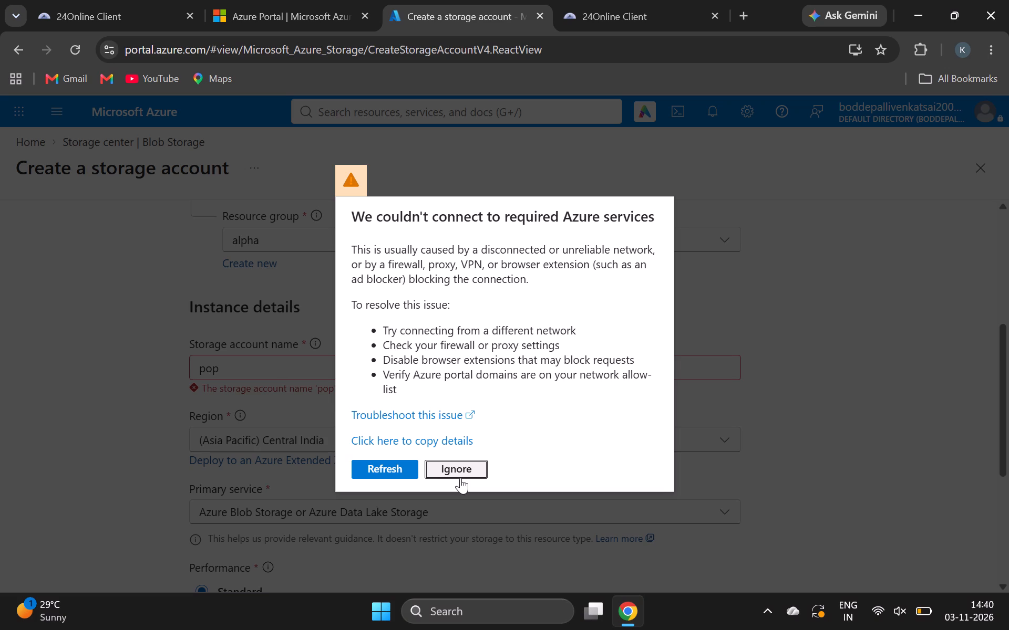
pyautogui.click(460, 478)
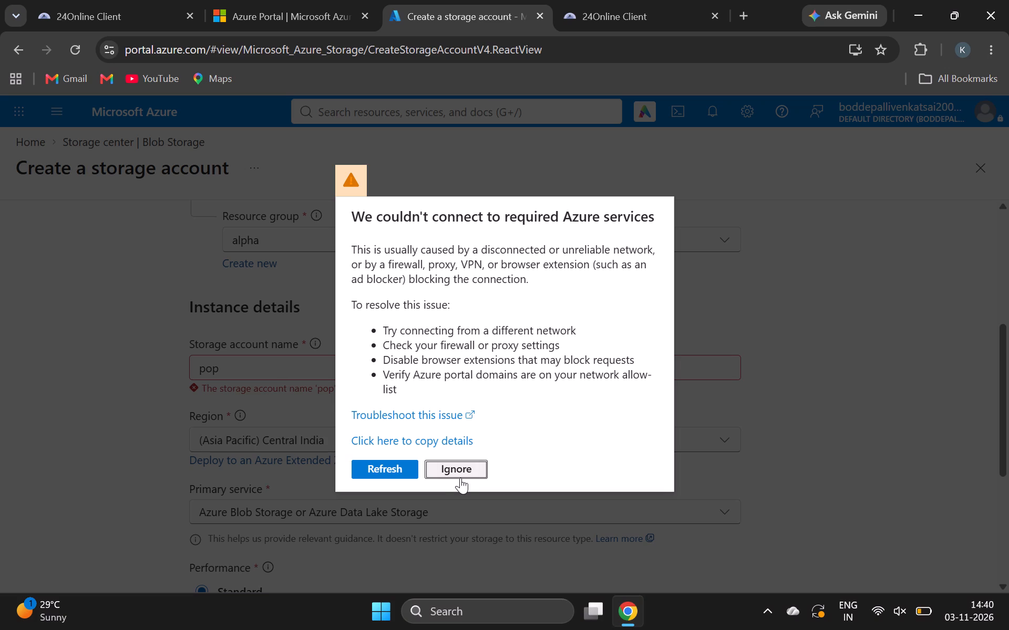
pyautogui.click(457, 477)
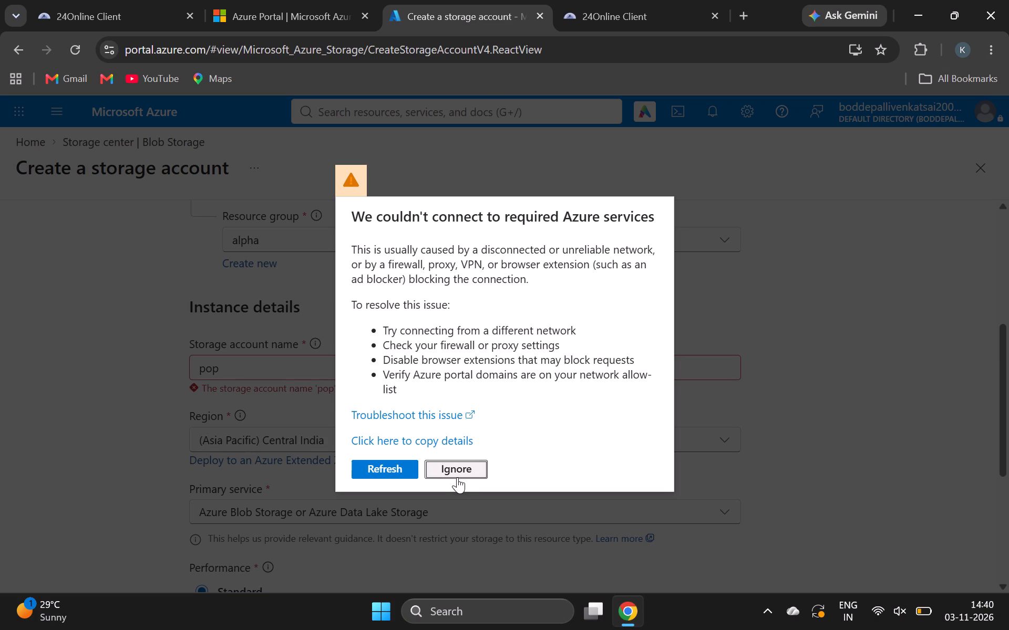
pyautogui.click(457, 477)
pyautogui.click(459, 467)
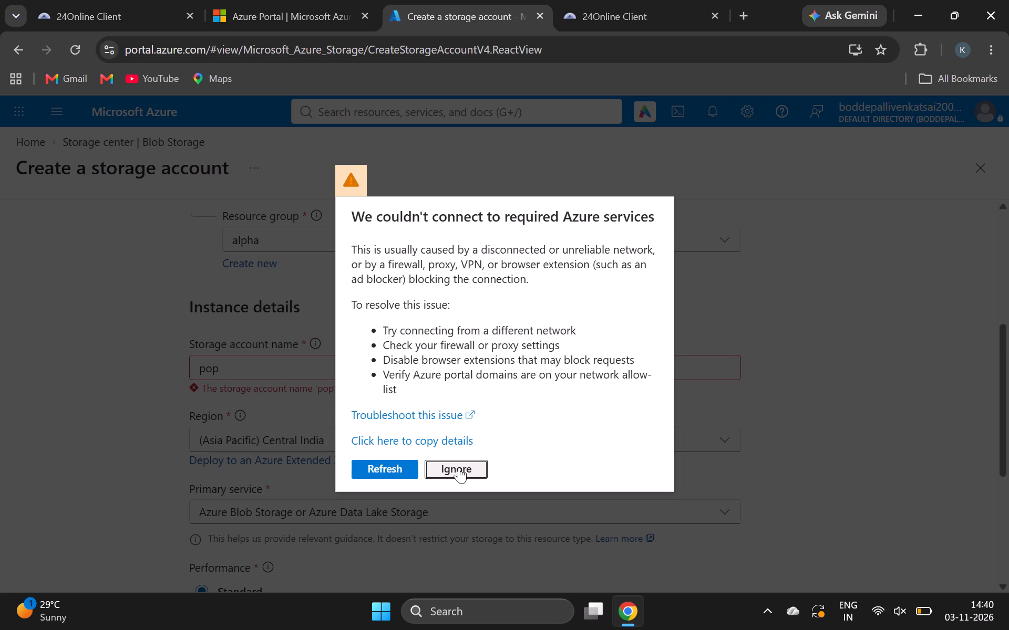
pyautogui.click(459, 467)
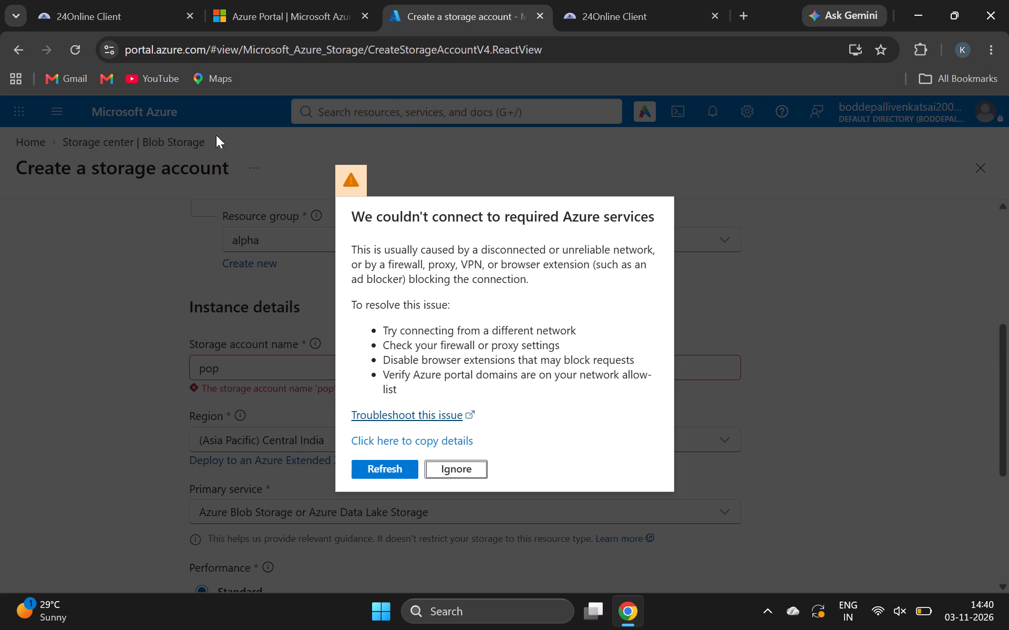
pyautogui.click(75, 41)
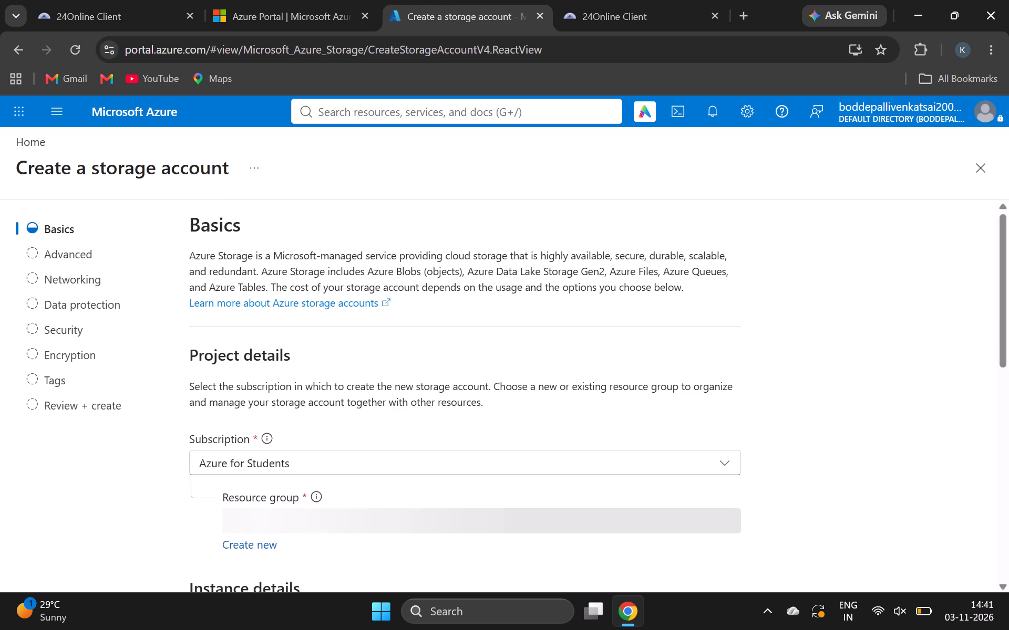
# Enter milka as the storage account name in the instance details.
pyautogui.scroll(-2, 530, 422)
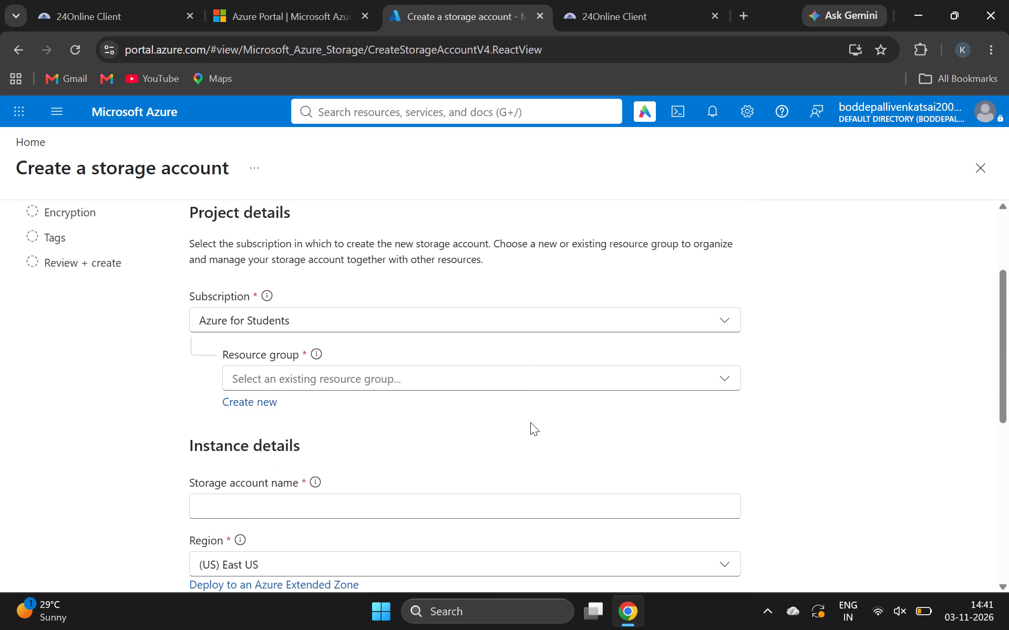
pyautogui.scroll(-1, 530, 422)
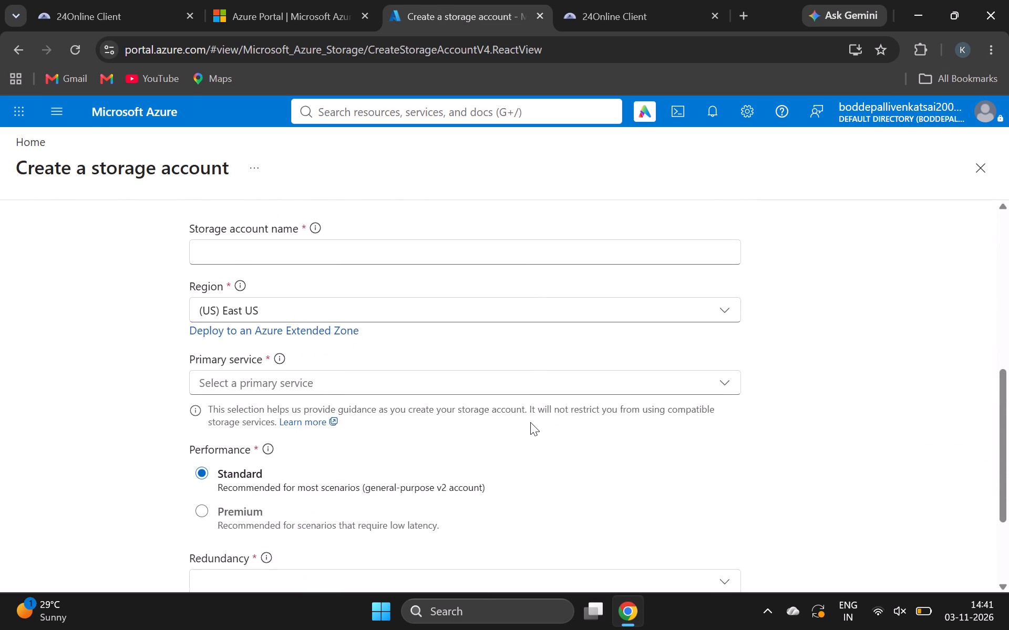
pyautogui.scroll(-2, 530, 422)
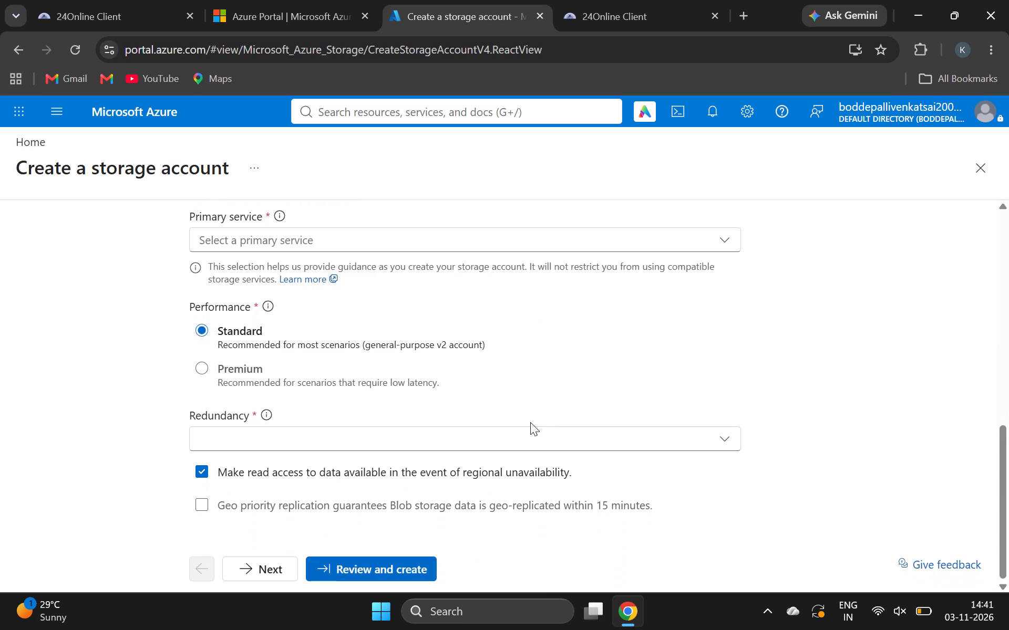
pyautogui.scroll(6, 530, 422)
pyautogui.scroll(-3, 530, 422)
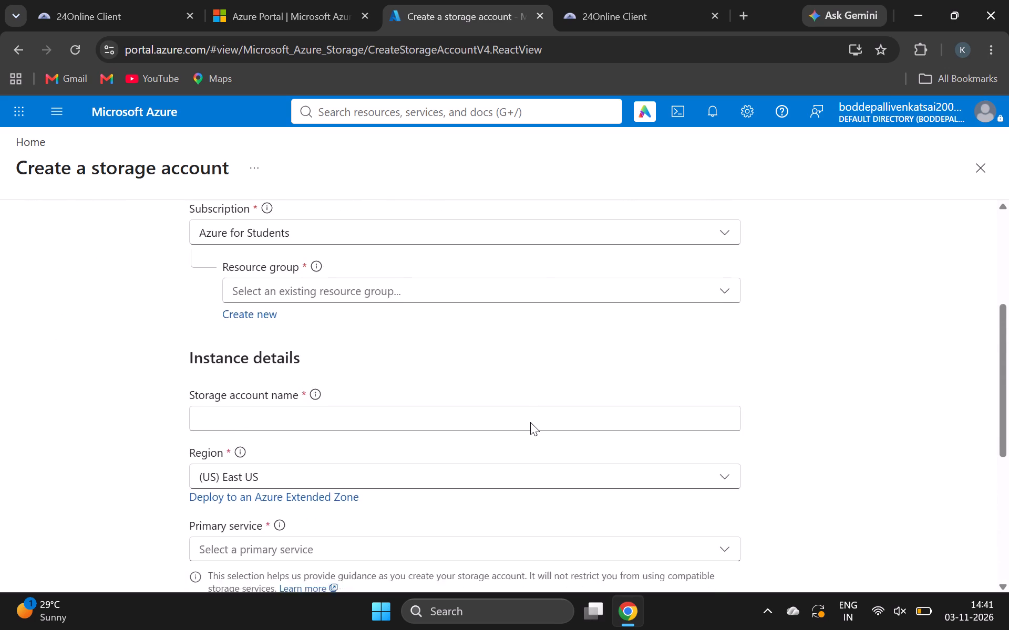
pyautogui.scroll(-1, 530, 422)
pyautogui.click(530, 304)
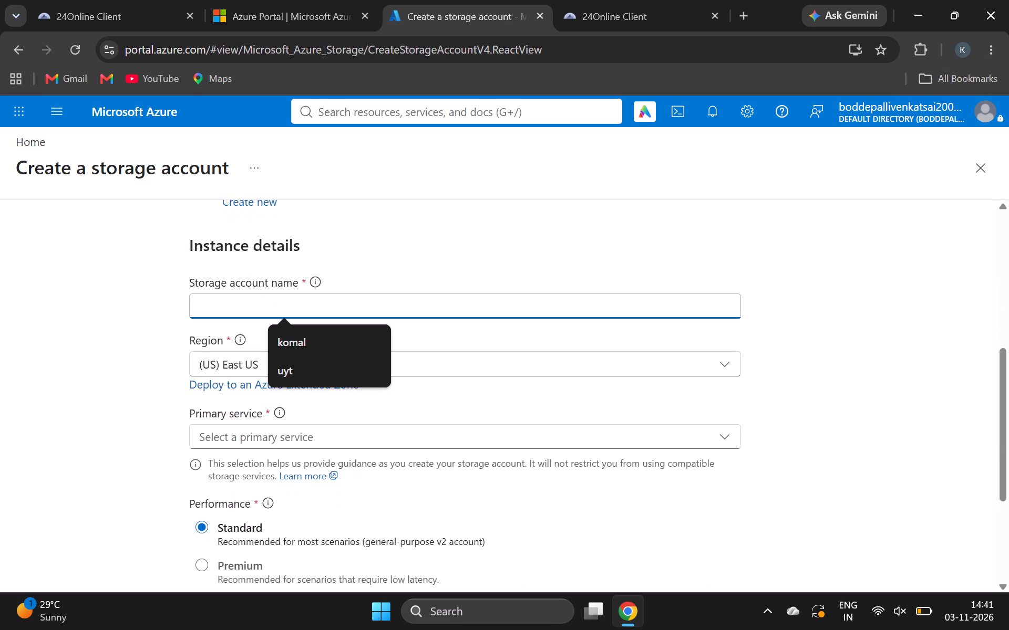
pyautogui.write('mj')
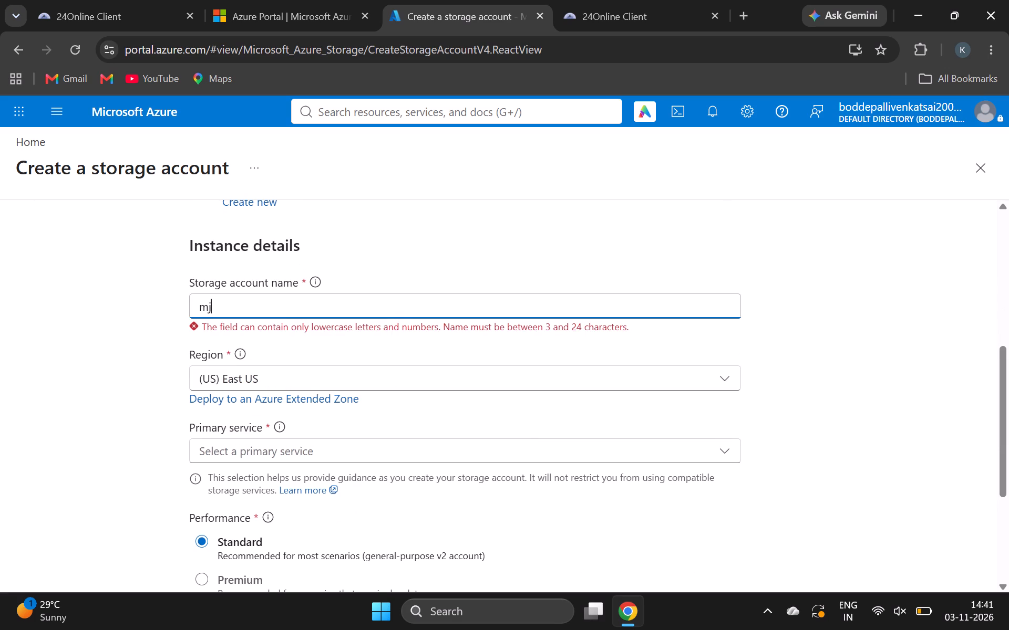
pyautogui.press('k')
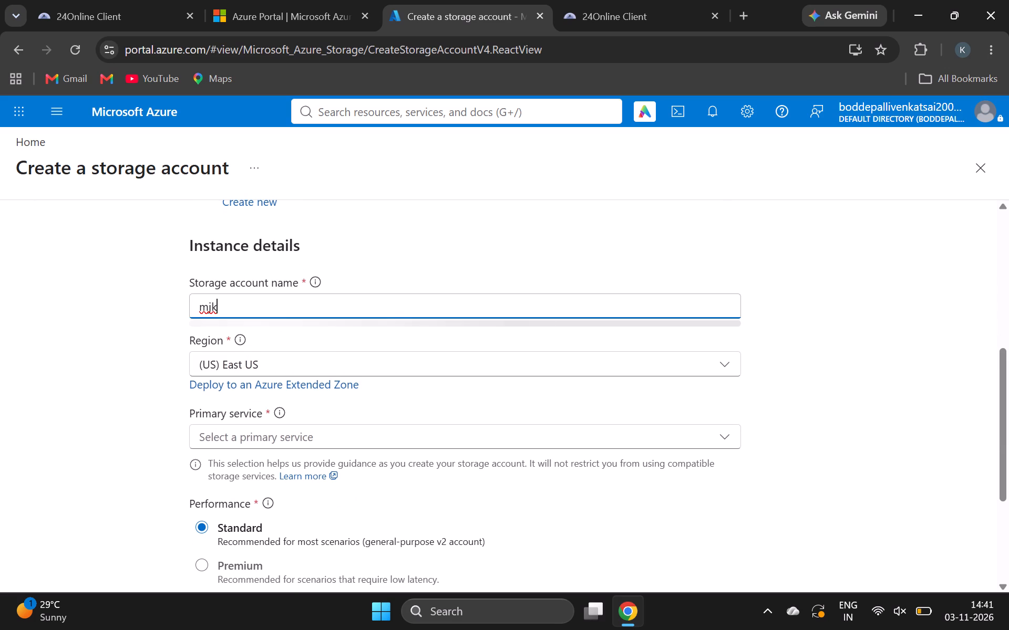
pyautogui.press('a')
pyautogui.press('BackSpace')
pyautogui.press('BackSpace')
pyautogui.press('BackSpace')
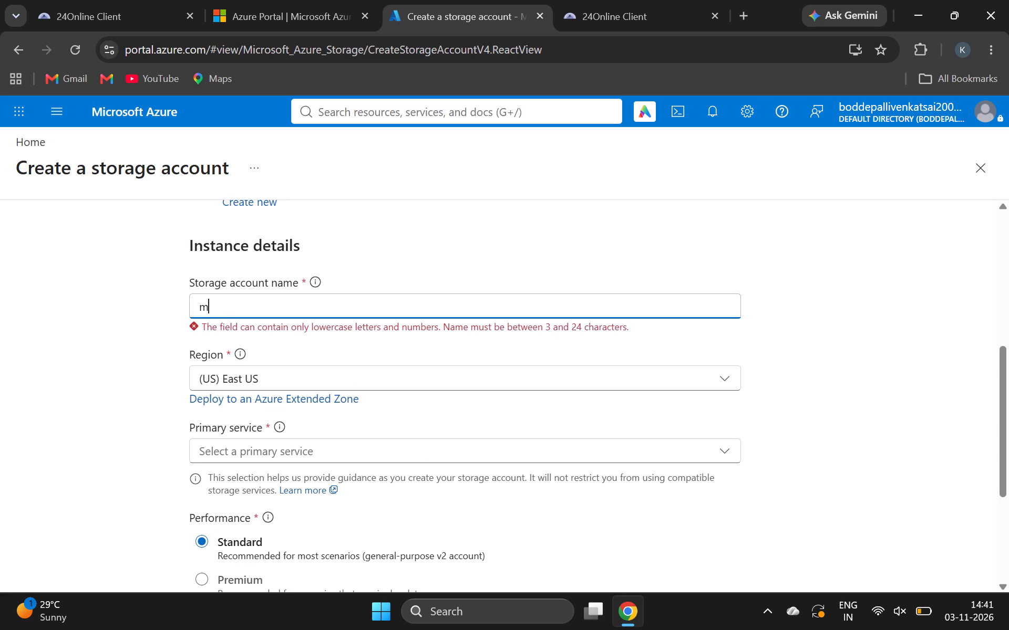
pyautogui.write('ilka')
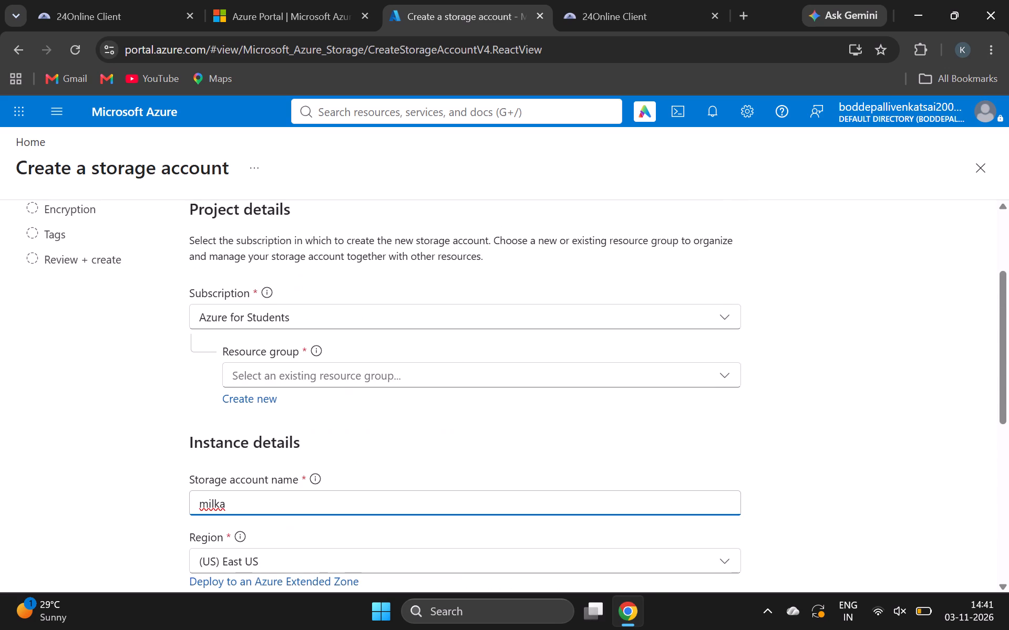
pyautogui.click(385, 283)
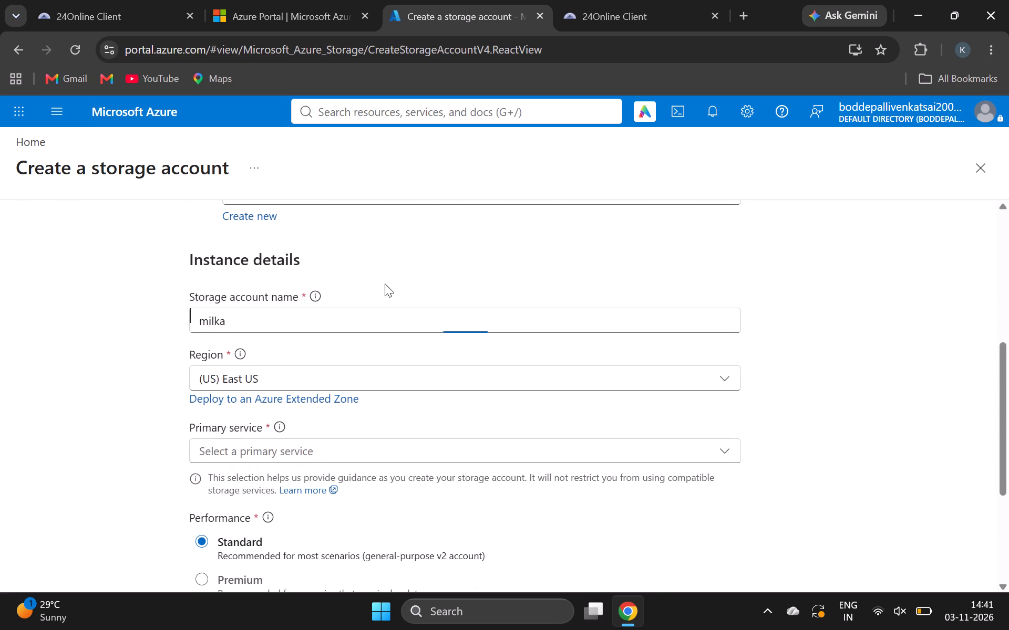
# Set the primary service to Azure Blob Storage or Azure Data Lake Storage.
pyautogui.scroll(-4, 436, 489)
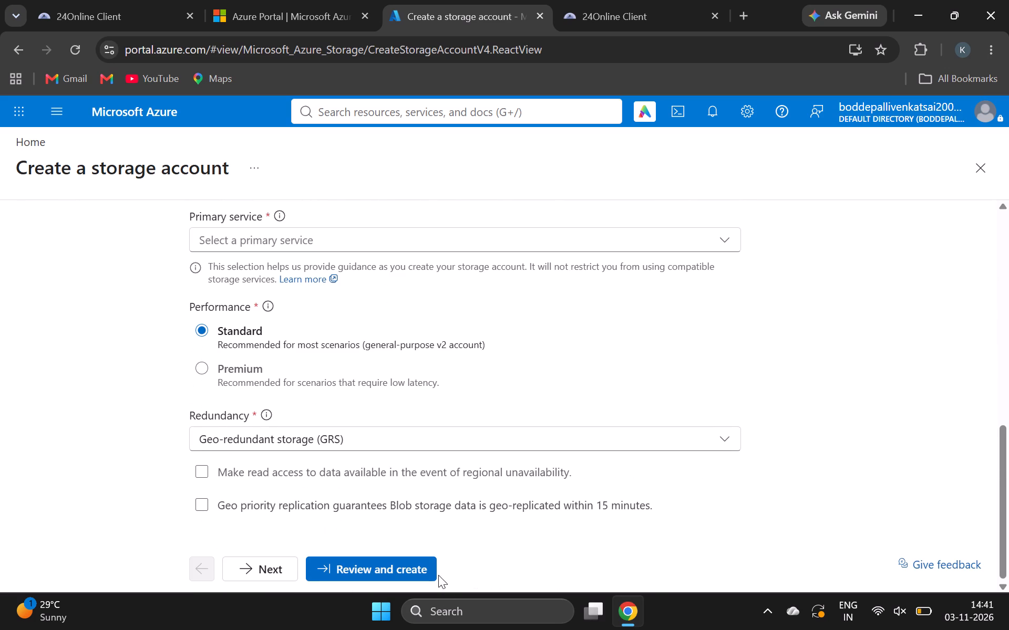
pyautogui.scroll(3, 482, 400)
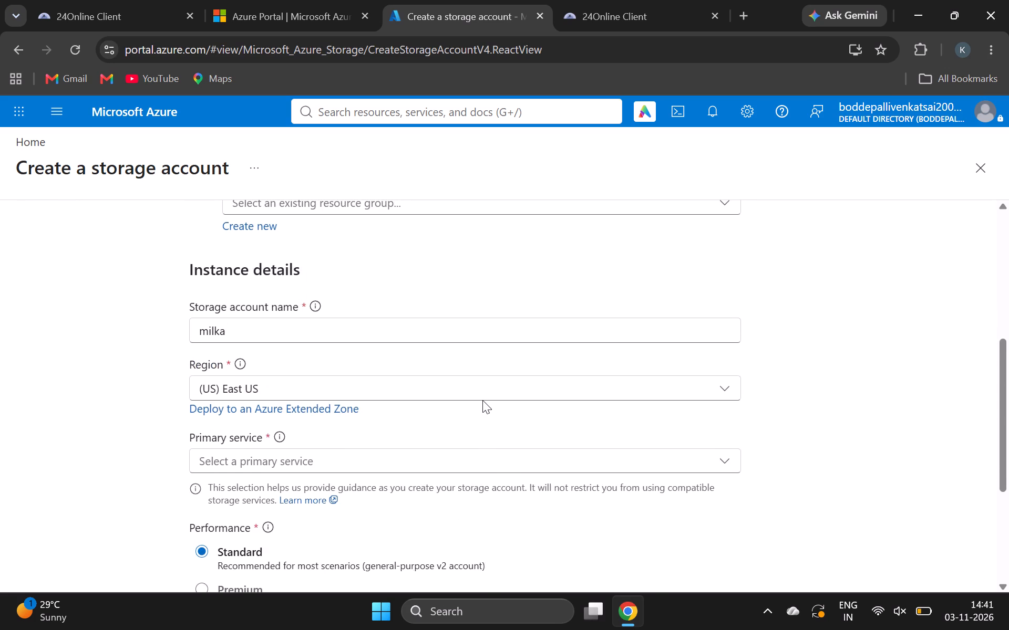
pyautogui.click(496, 476)
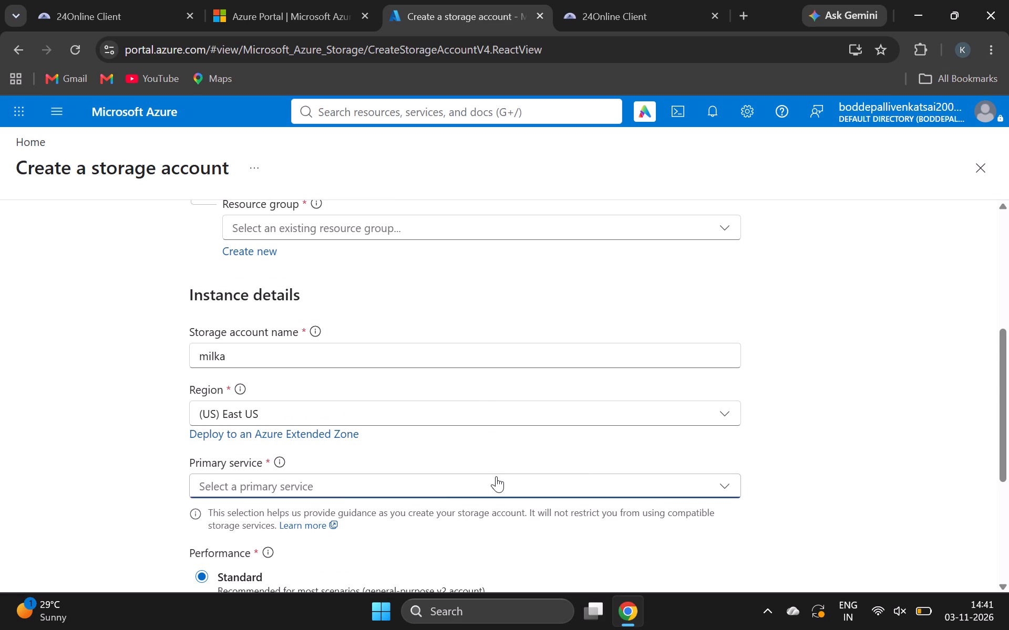
pyautogui.click(469, 520)
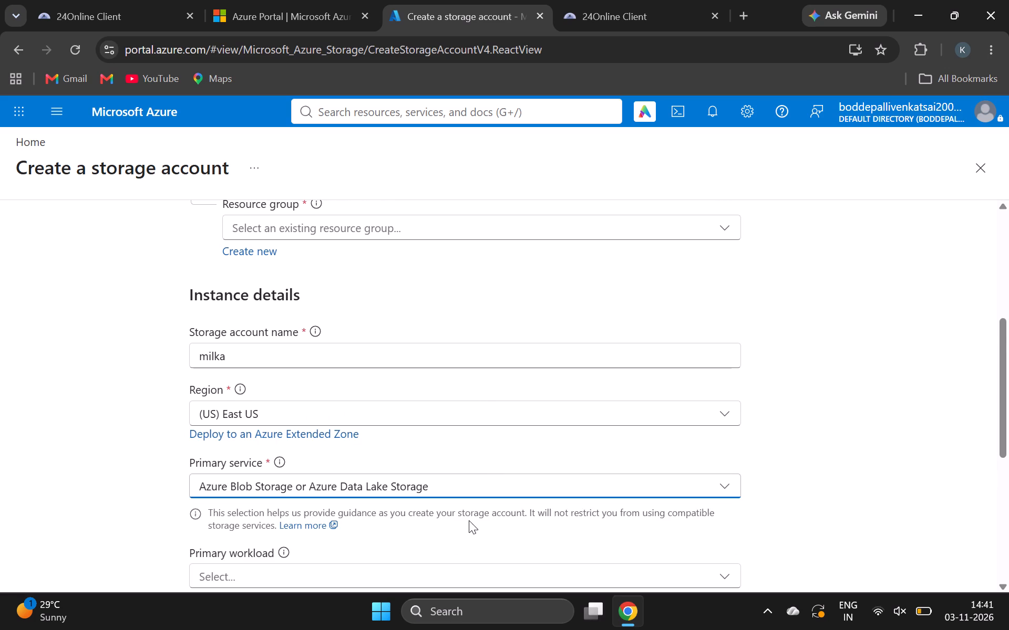
# Submit the storage account settings for review and check the validation result at the top of the summary.
pyautogui.scroll(-6, 469, 520)
pyautogui.click(415, 572)
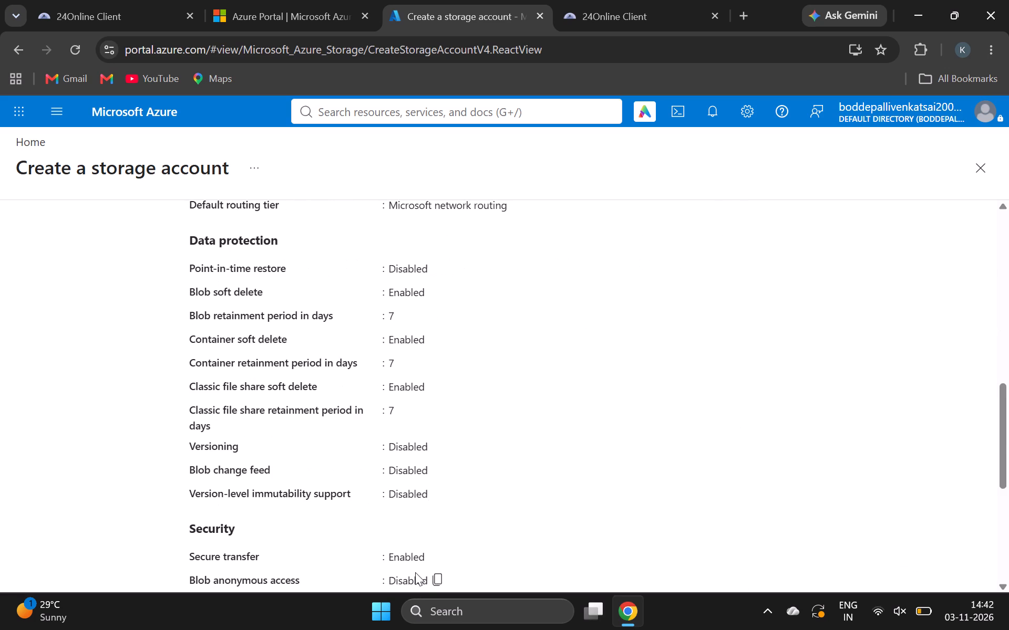
pyautogui.scroll(2, 415, 353)
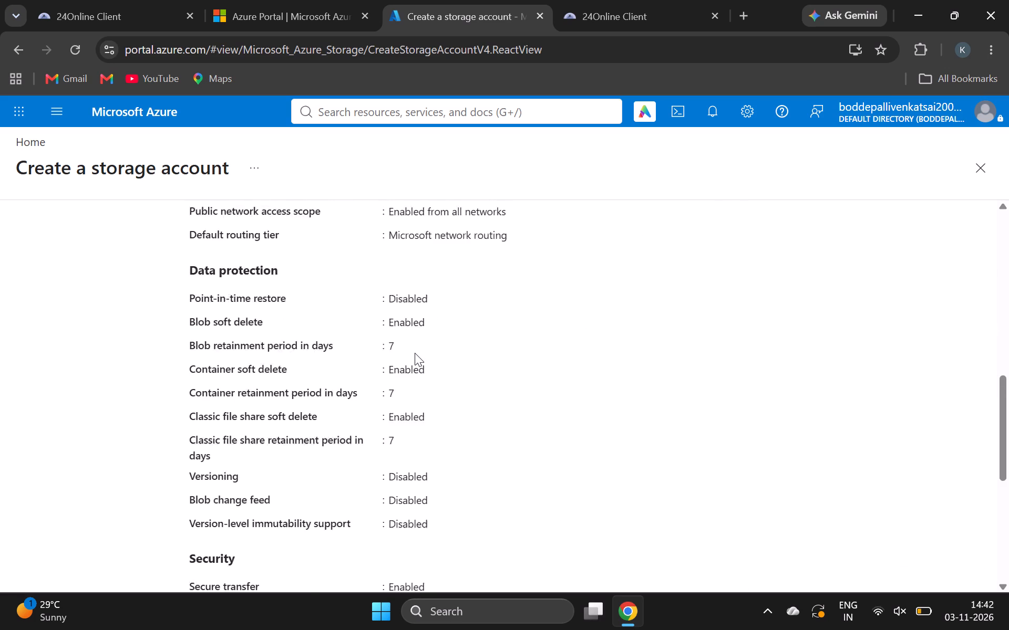
pyautogui.scroll(5, 415, 353)
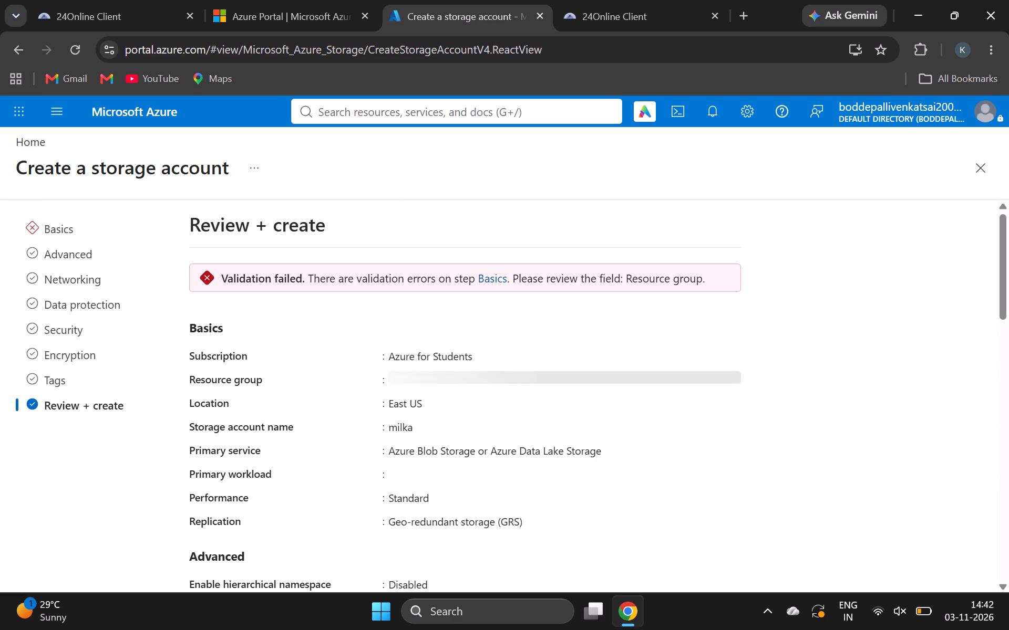
pyautogui.click(266, 280)
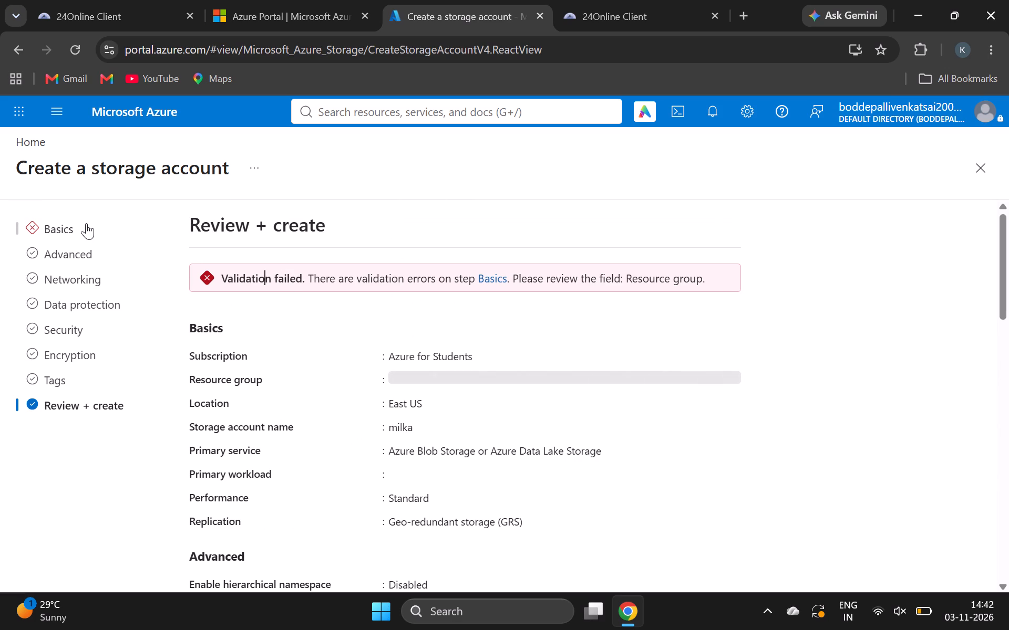
# Return to the Basics settings and select alpha as the resource group.
pyautogui.click(86, 223)
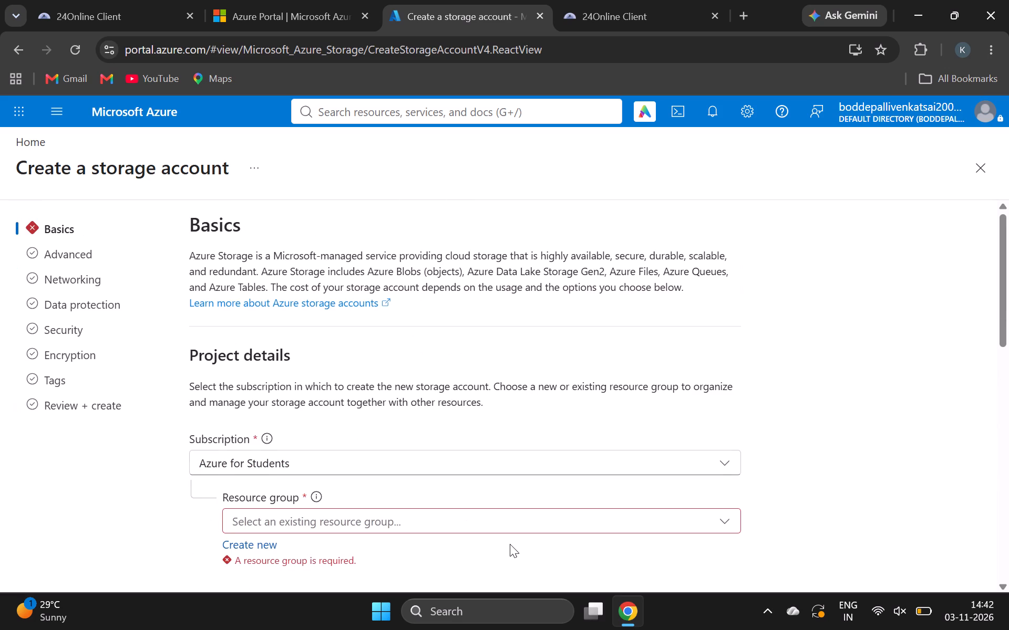
pyautogui.scroll(-1, 510, 544)
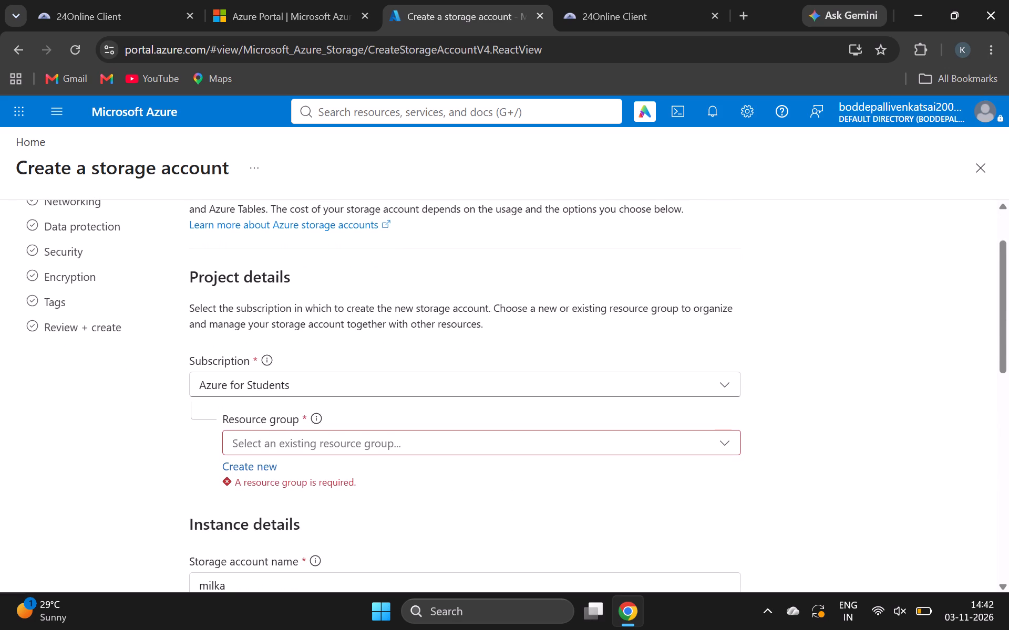
pyautogui.click(502, 437)
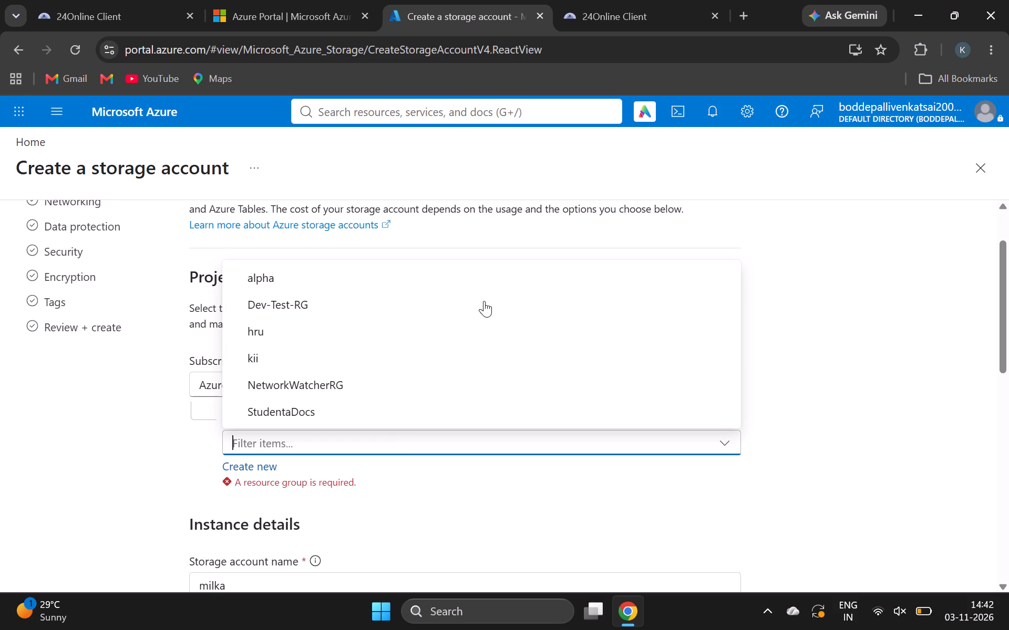
pyautogui.click(475, 275)
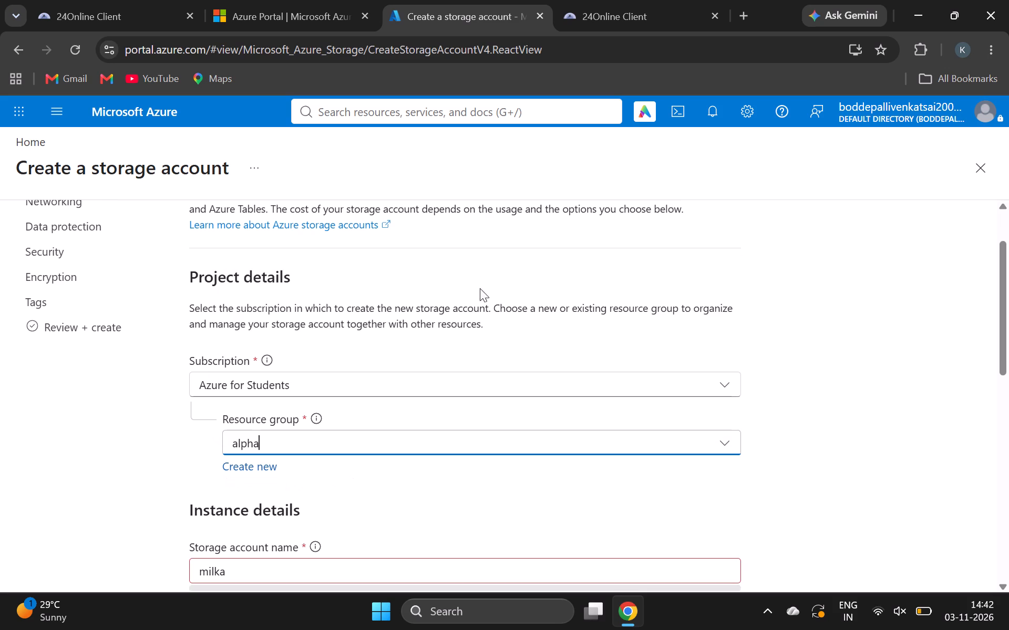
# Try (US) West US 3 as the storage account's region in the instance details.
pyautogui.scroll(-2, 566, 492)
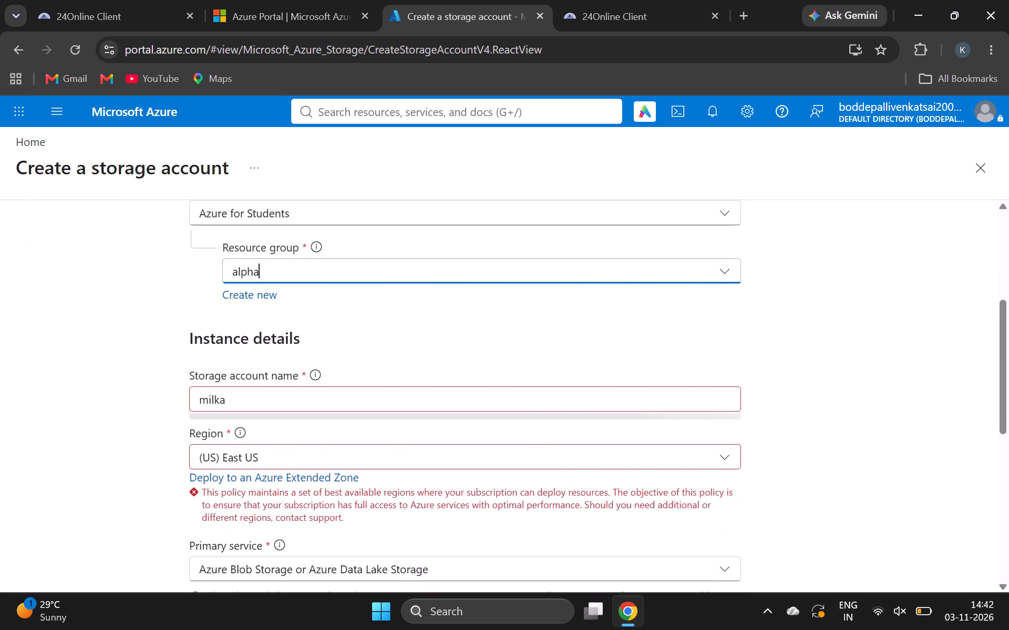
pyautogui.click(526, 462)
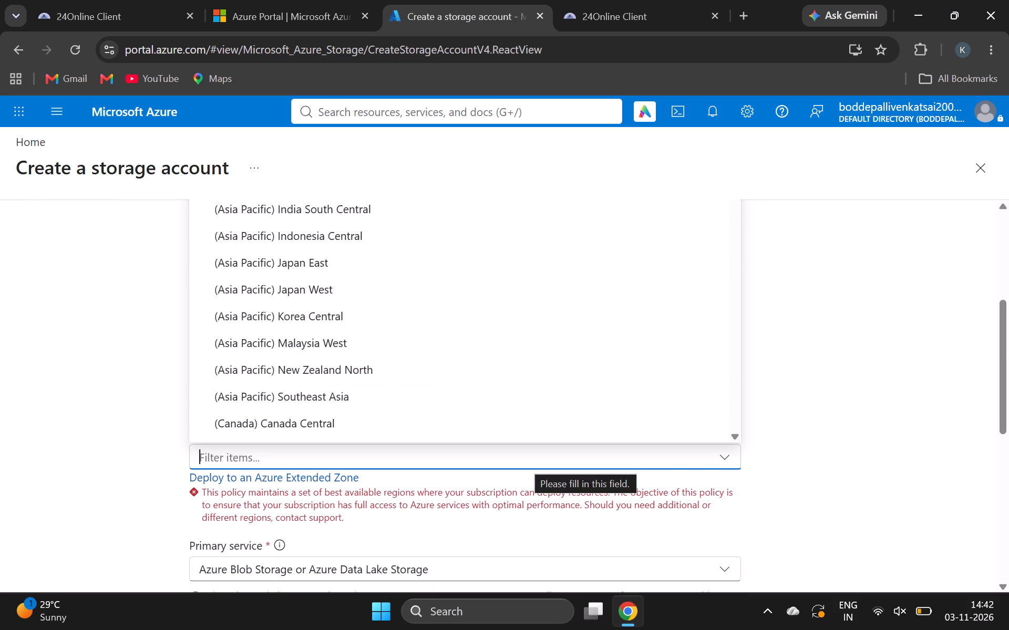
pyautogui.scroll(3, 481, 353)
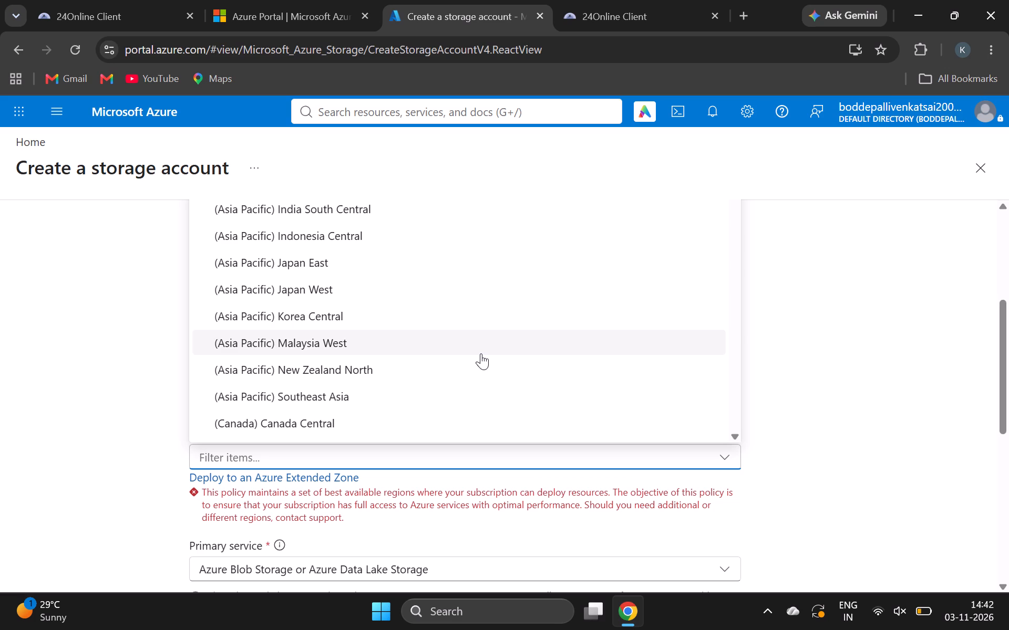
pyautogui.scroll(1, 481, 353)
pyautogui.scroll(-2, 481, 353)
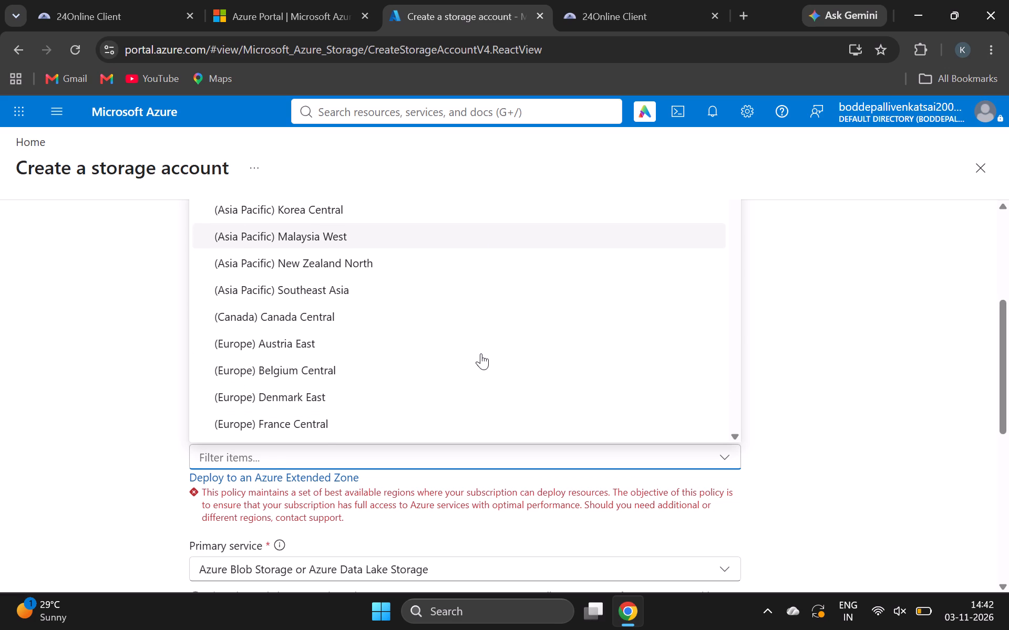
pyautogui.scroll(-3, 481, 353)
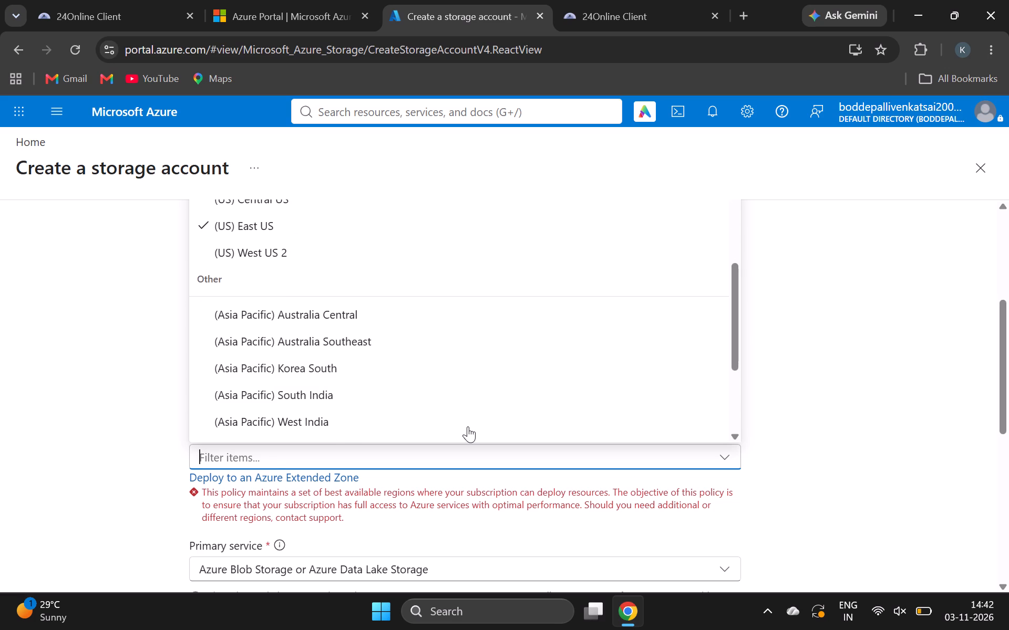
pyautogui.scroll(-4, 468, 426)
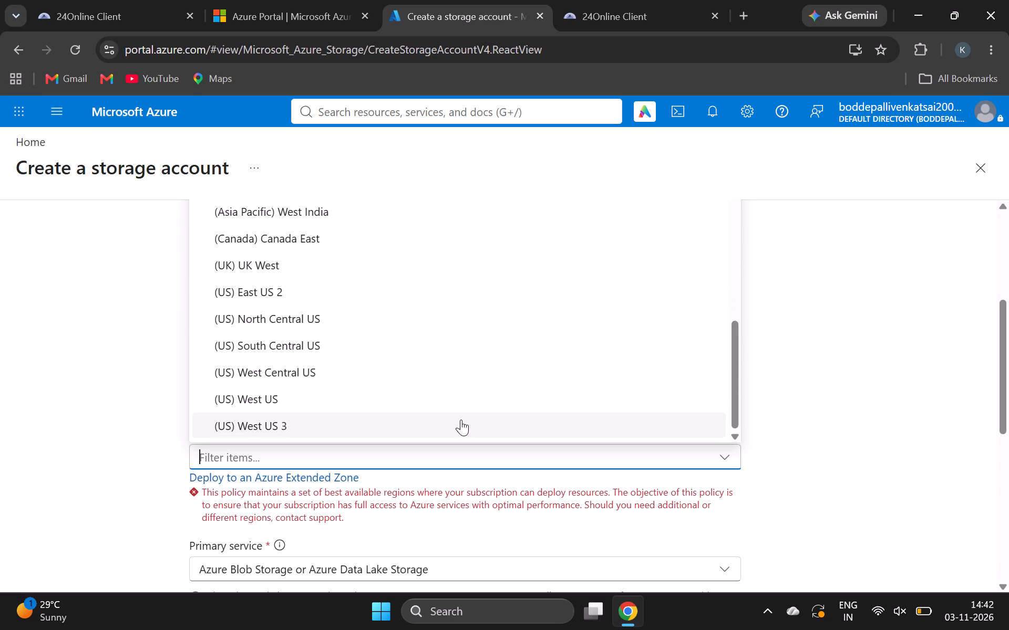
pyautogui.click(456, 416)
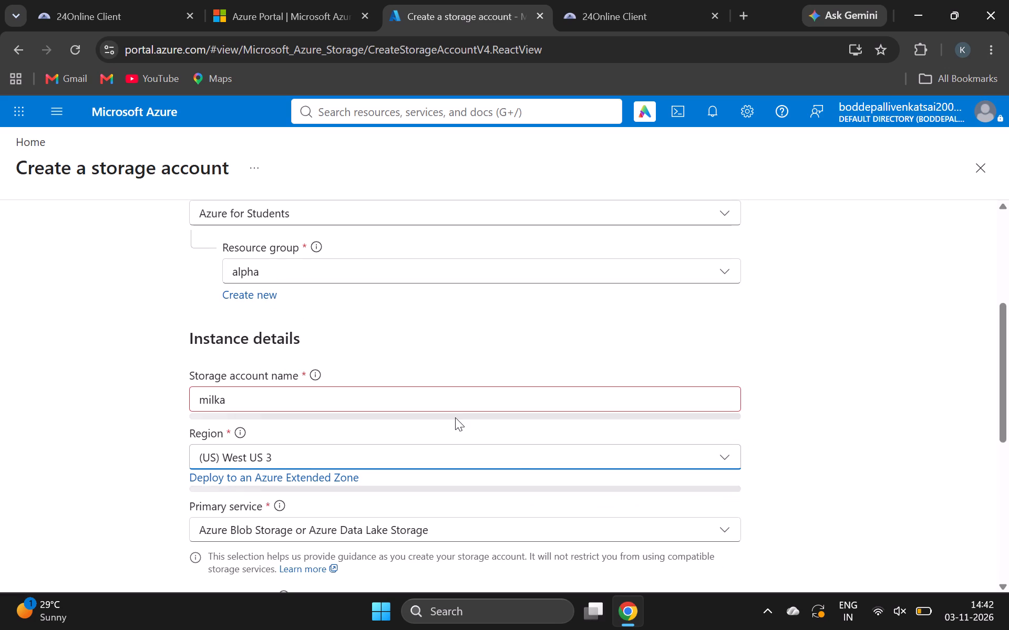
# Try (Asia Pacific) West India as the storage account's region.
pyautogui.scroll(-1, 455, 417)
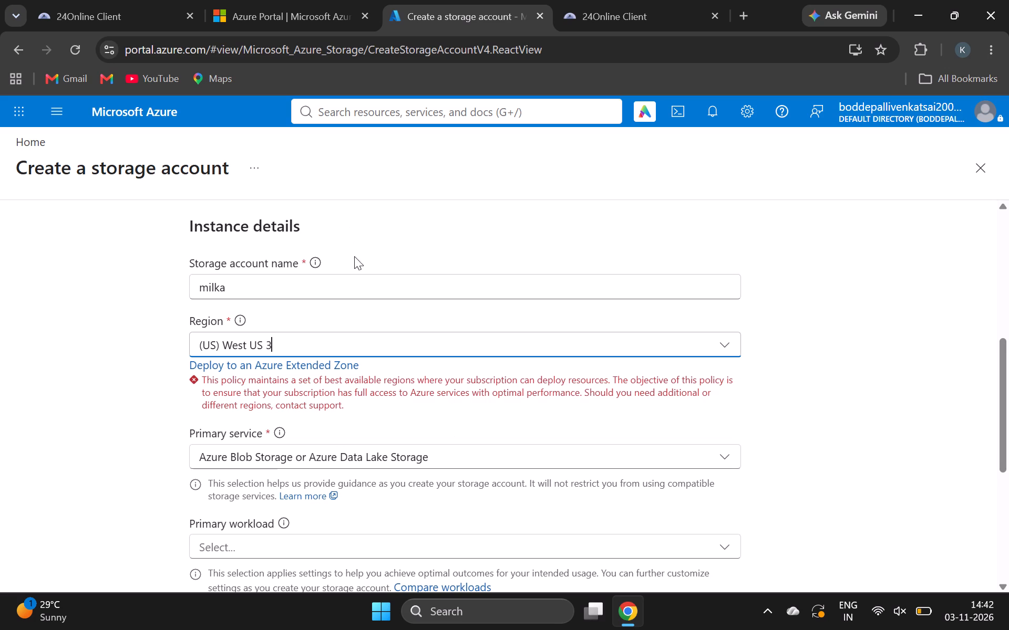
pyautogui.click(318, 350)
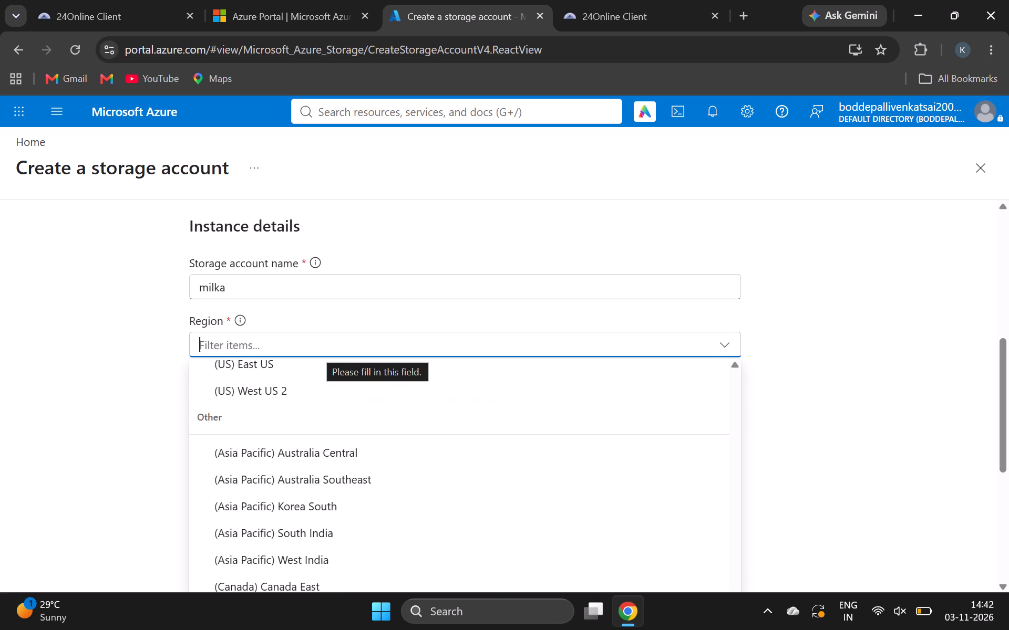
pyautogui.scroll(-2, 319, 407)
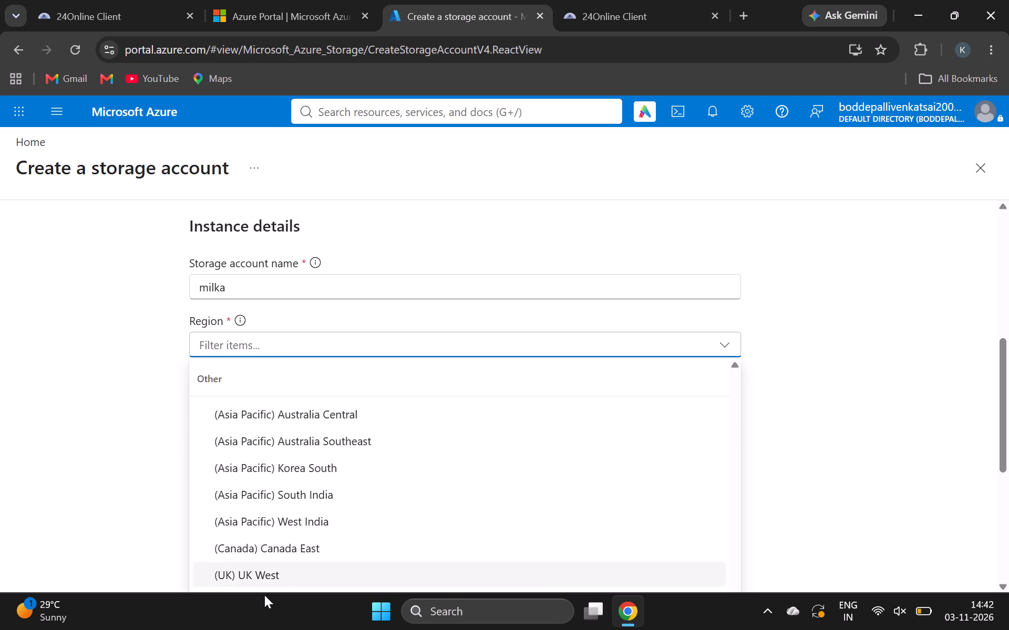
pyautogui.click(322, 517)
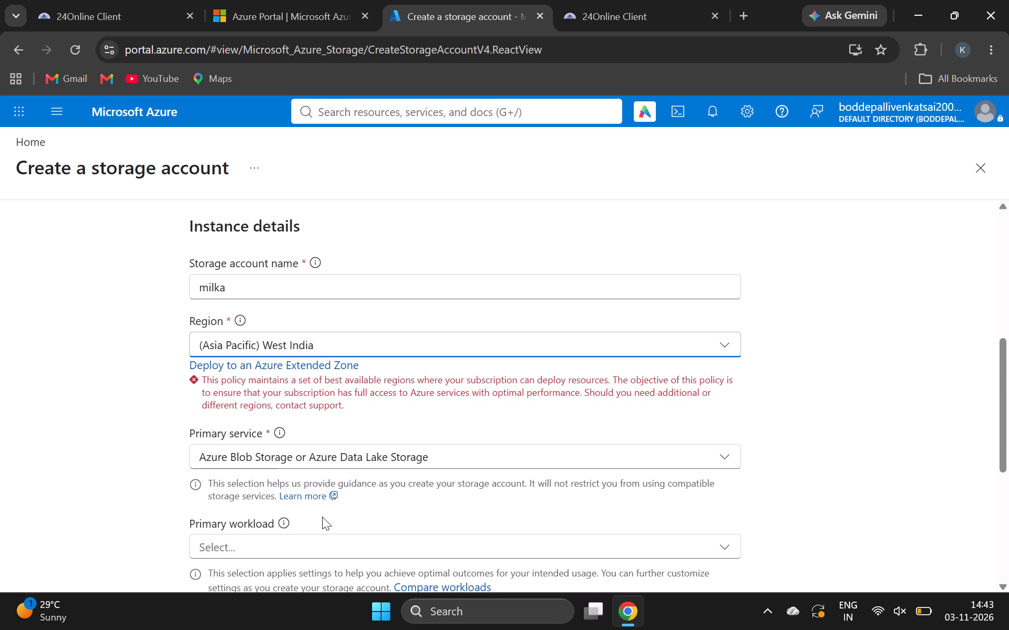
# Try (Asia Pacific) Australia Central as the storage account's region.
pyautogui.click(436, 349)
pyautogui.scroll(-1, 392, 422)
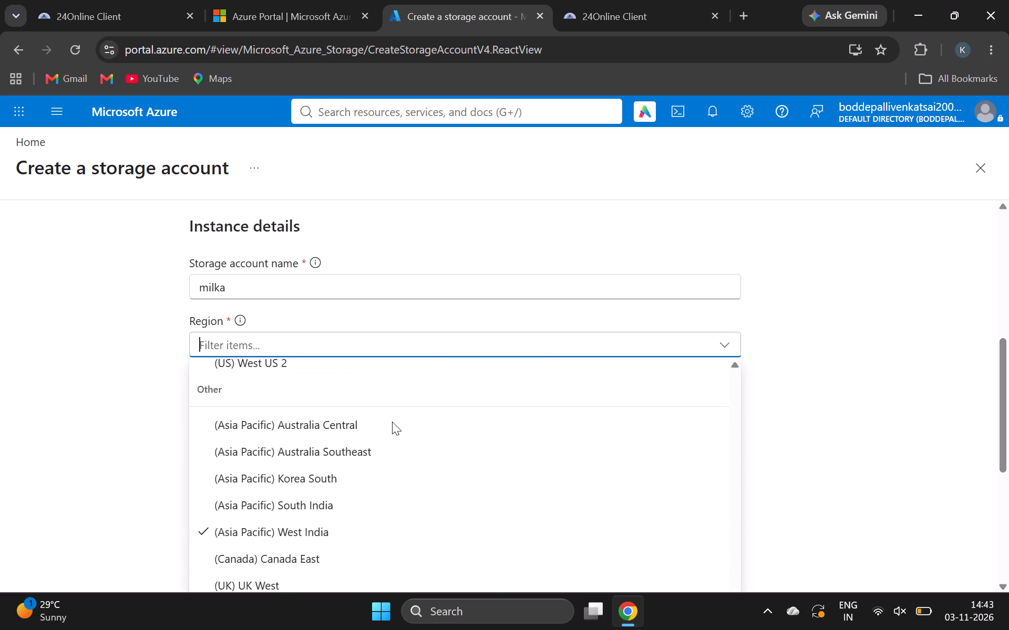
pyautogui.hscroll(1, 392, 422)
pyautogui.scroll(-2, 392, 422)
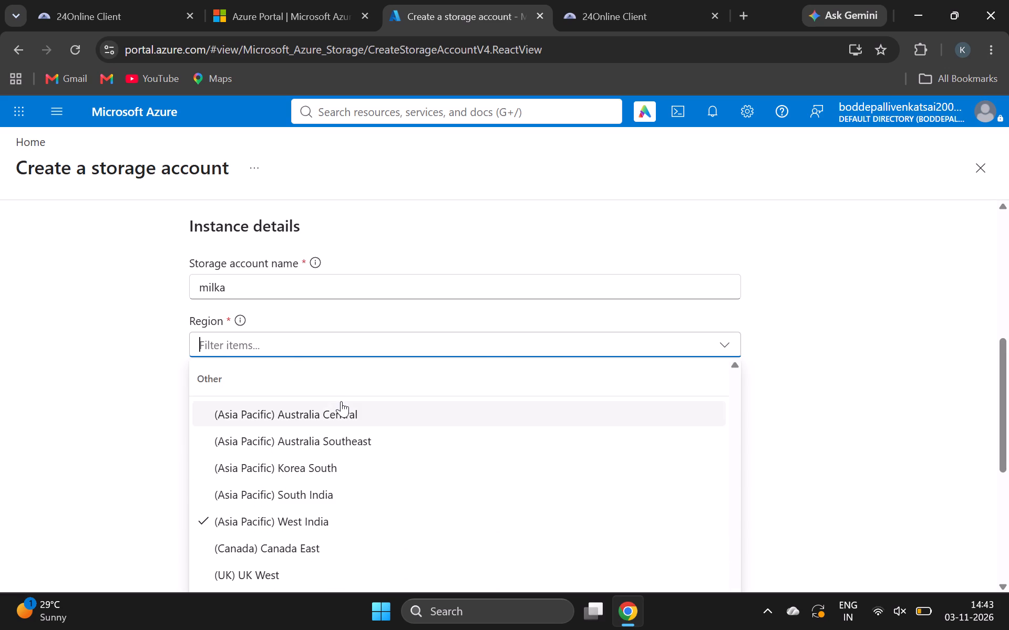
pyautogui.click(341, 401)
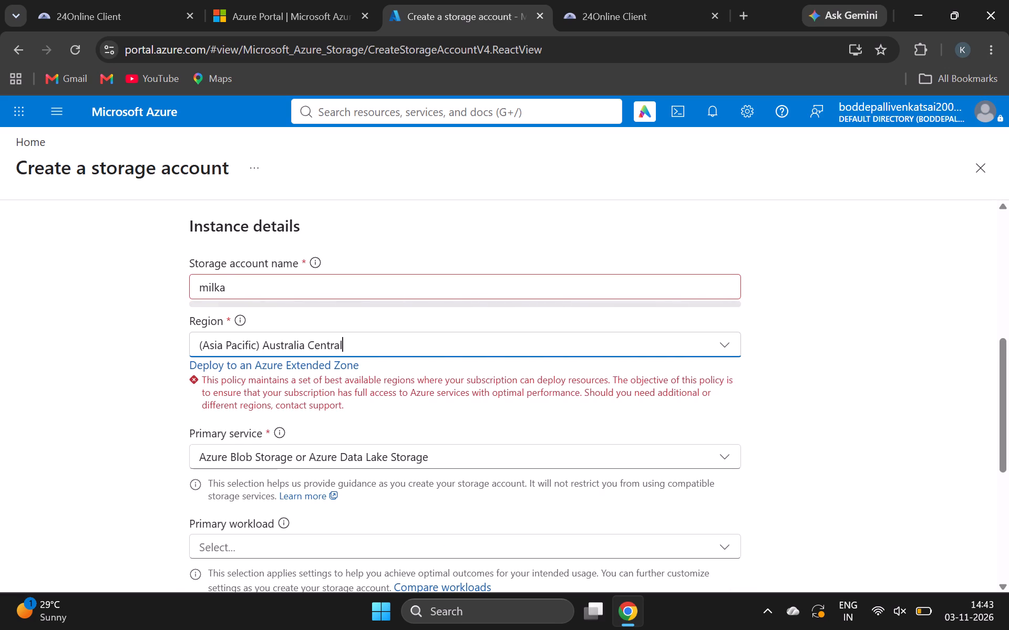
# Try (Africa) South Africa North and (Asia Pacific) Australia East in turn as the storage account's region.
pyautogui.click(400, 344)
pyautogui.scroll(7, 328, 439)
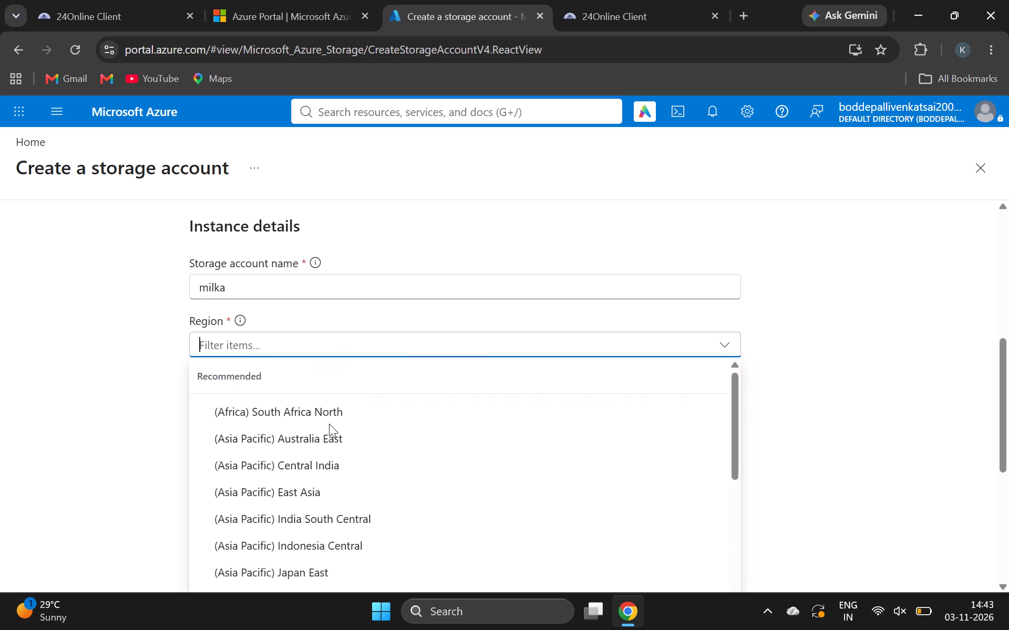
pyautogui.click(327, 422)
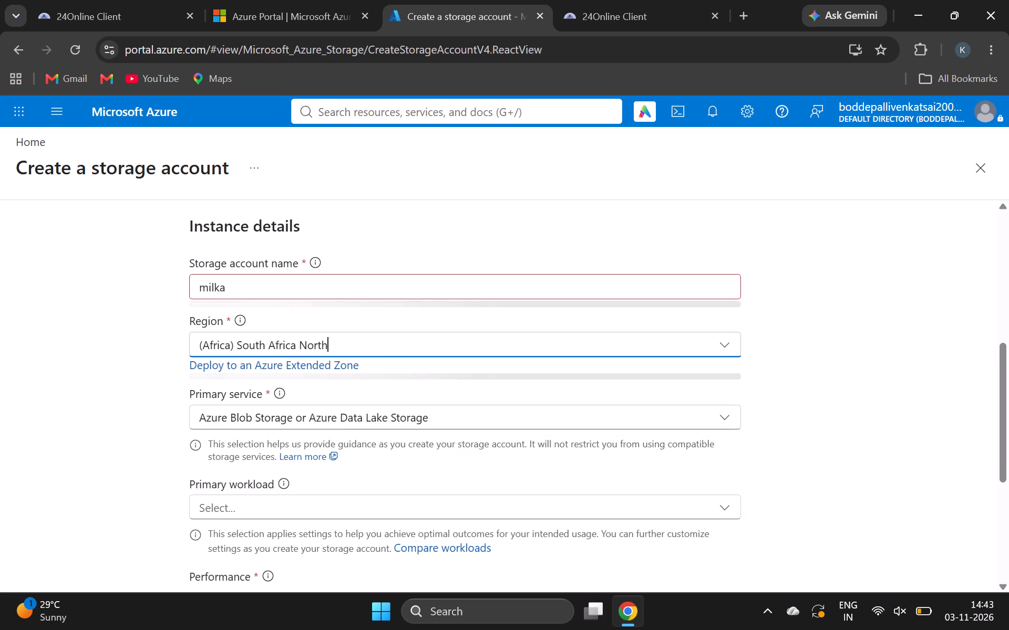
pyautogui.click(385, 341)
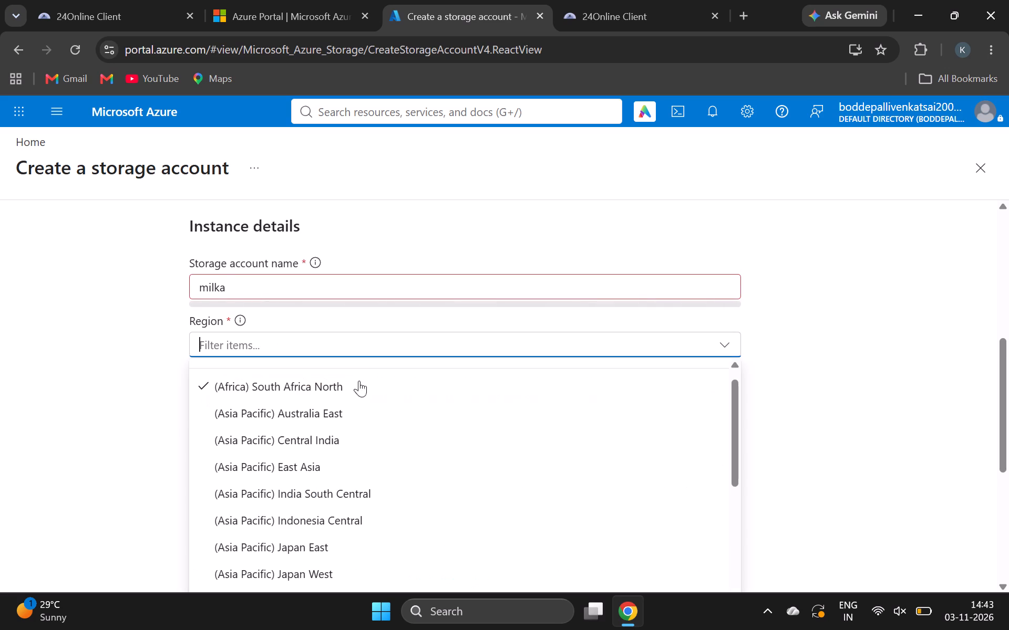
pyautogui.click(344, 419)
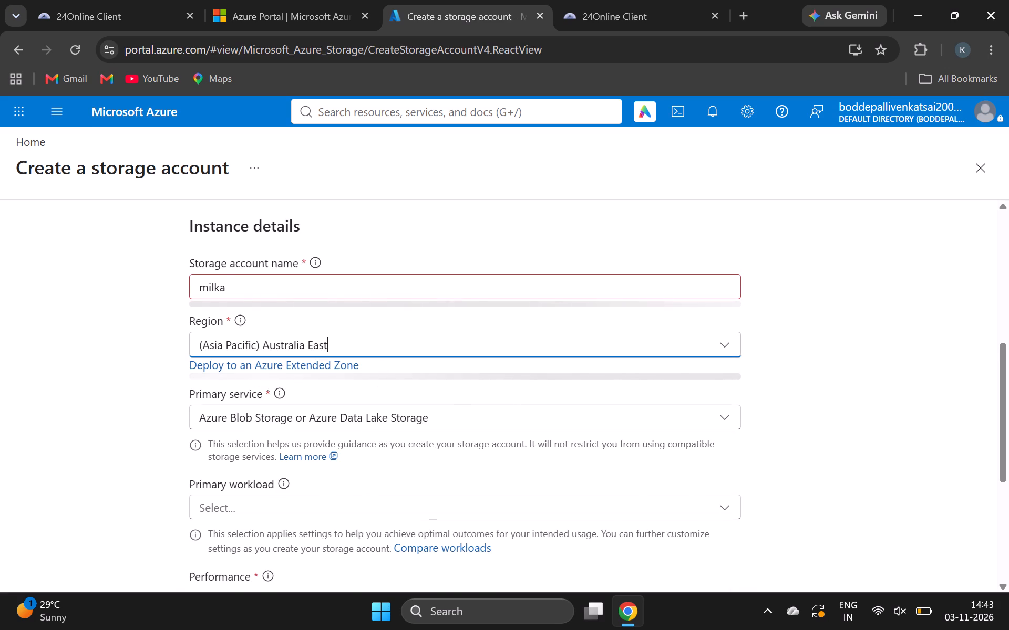
# Set the storage account's region to (Asia Pacific) Central India.
pyautogui.click(381, 350)
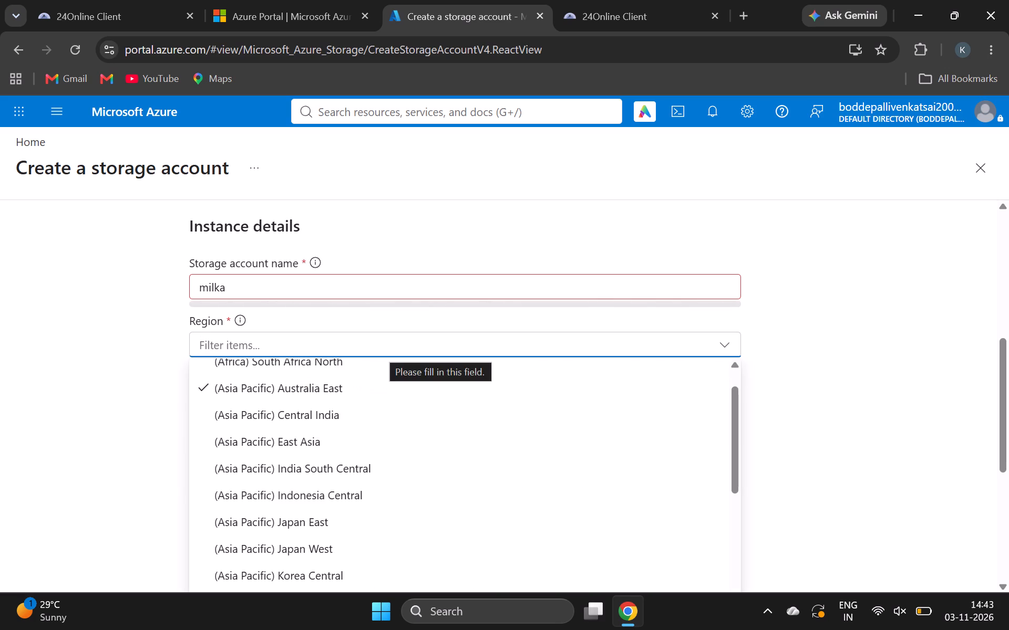
pyautogui.click(356, 416)
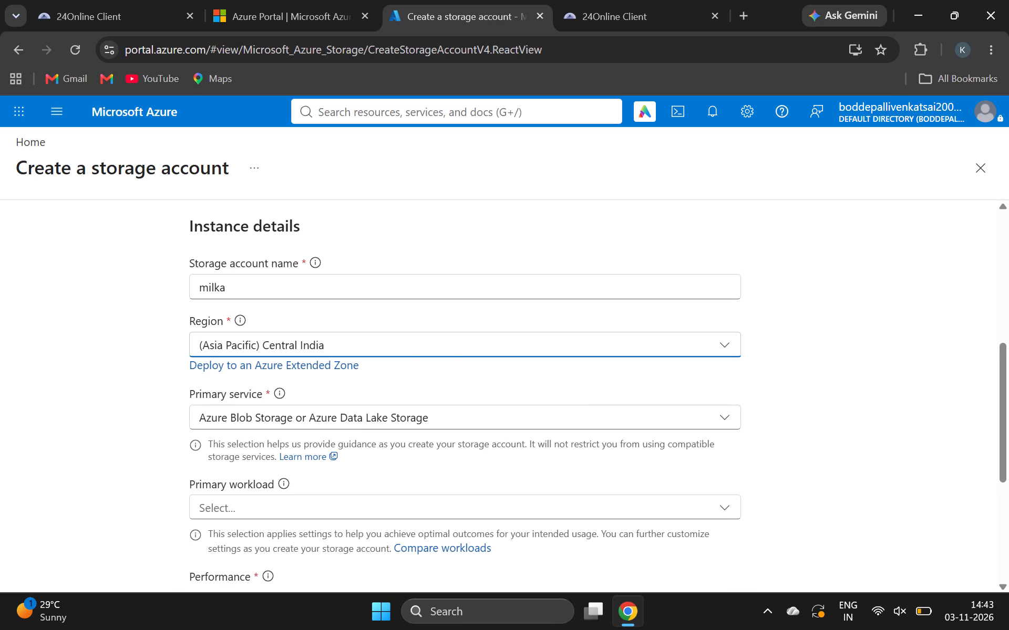
pyautogui.click(159, 394)
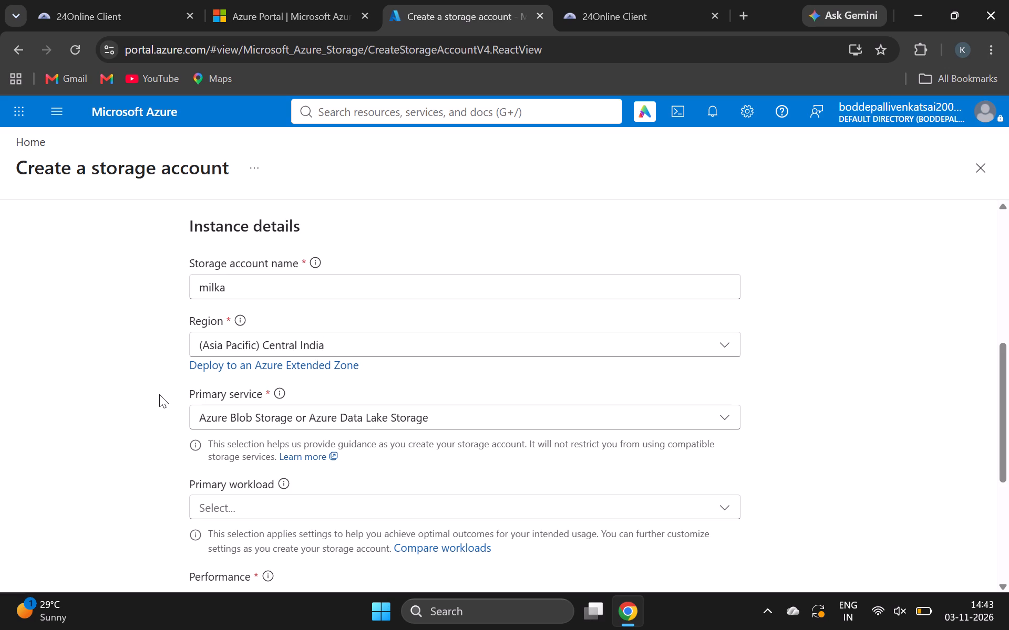
# Set the primary workload to AI Agent inferencing.
pyautogui.scroll(2, 159, 394)
pyautogui.scroll(-4, 159, 394)
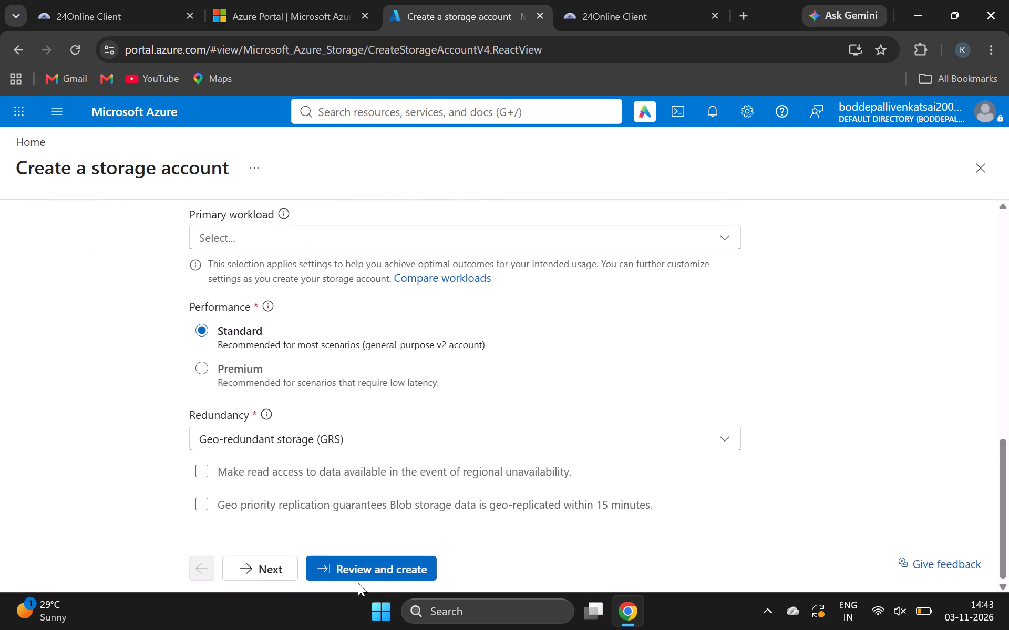
pyautogui.scroll(2, 359, 229)
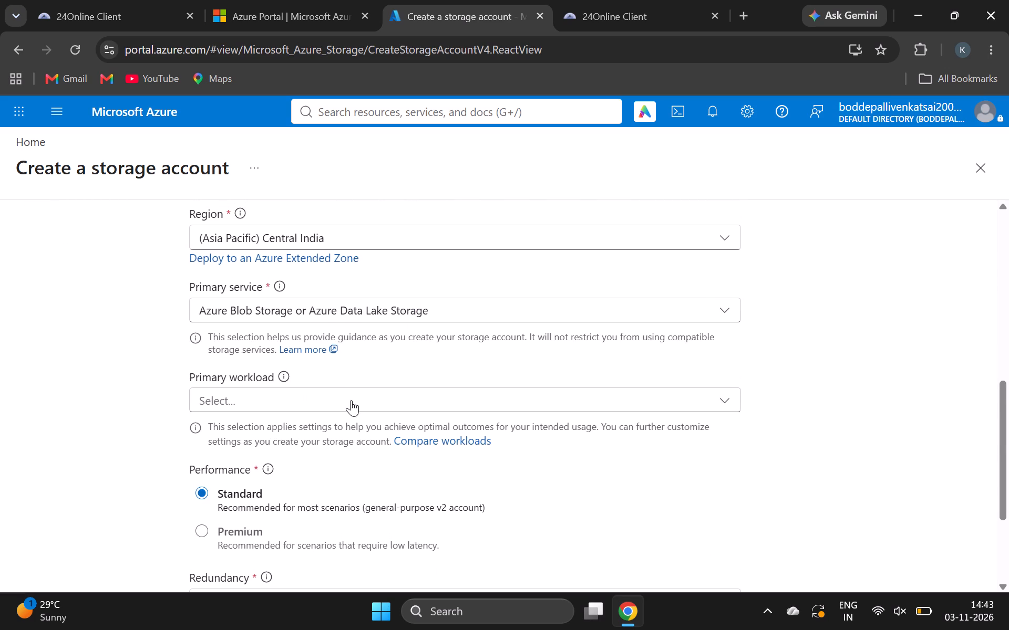
pyautogui.click(352, 395)
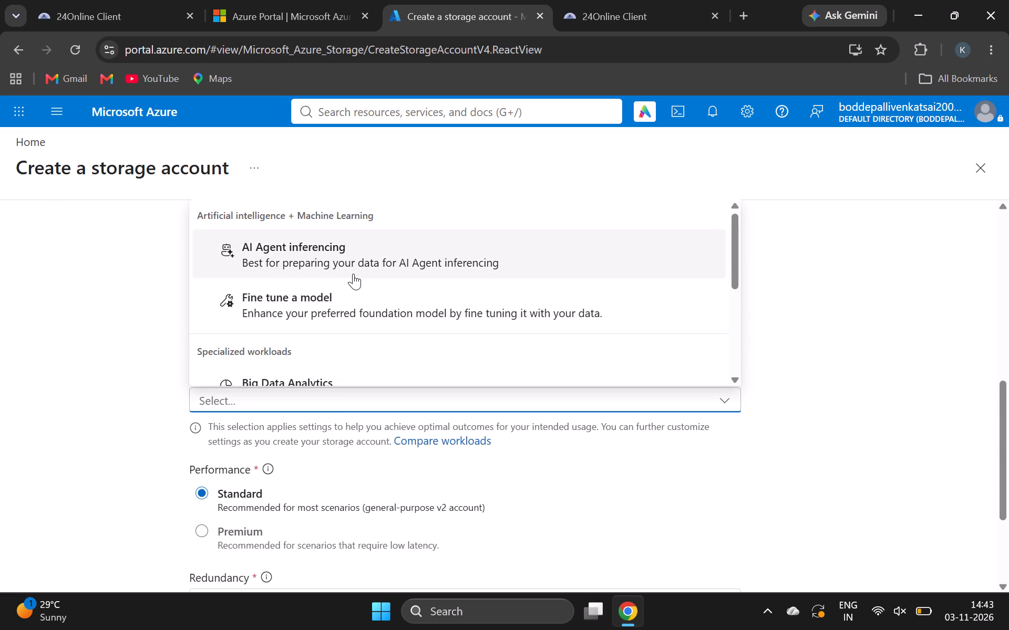
pyautogui.click(353, 274)
# Check the completed Basics settings and submit the storage account configuration for review.
pyautogui.scroll(2, 86, 419)
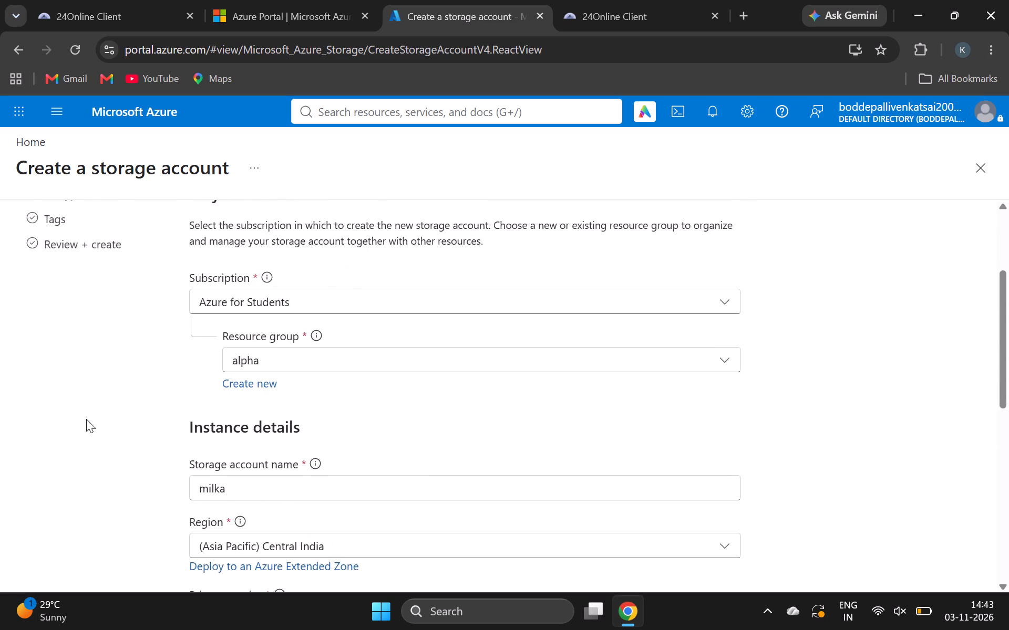
pyautogui.scroll(-6, 86, 419)
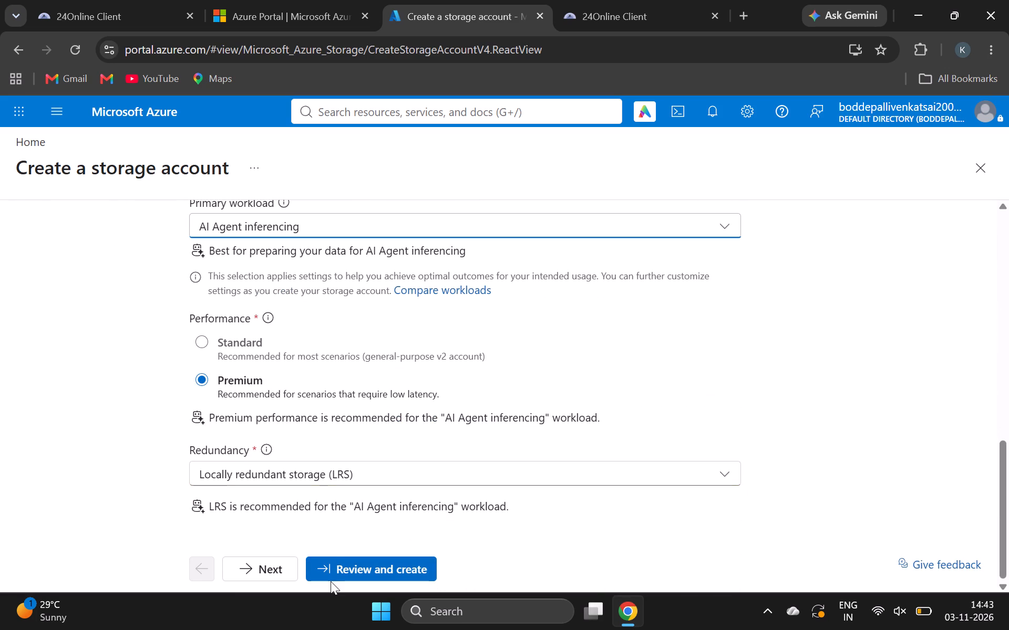
pyautogui.click(351, 570)
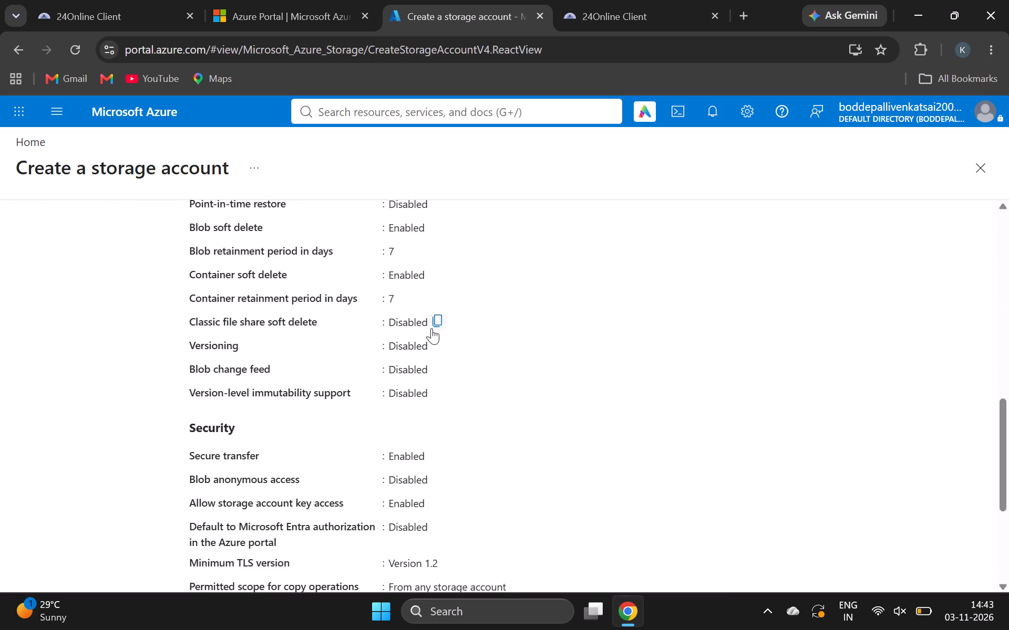
# Check the review summary from Basics through Encryption and create the storage account.
pyautogui.scroll(7, 431, 328)
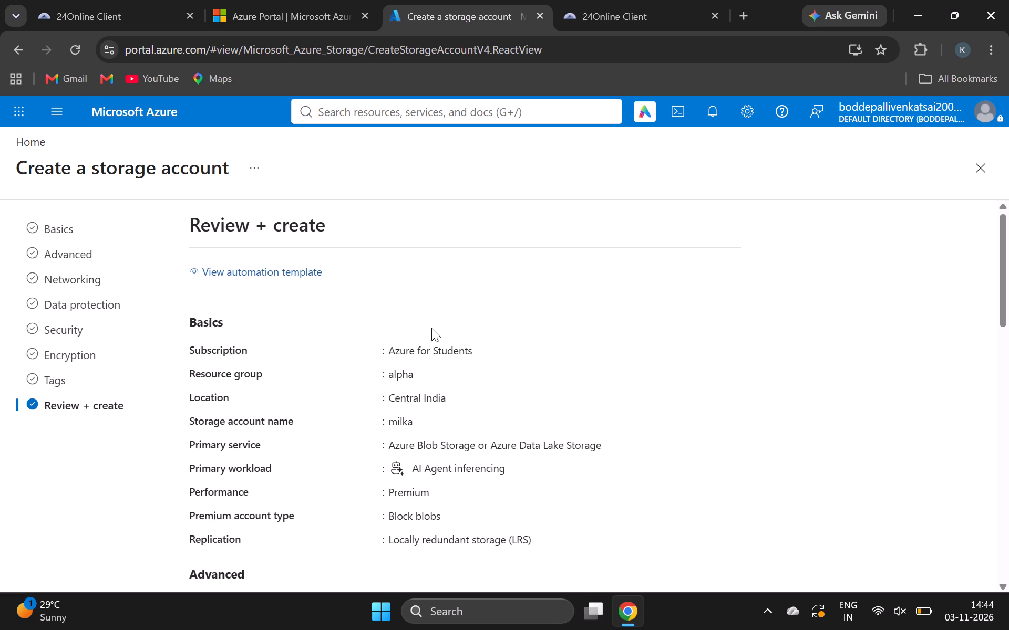
pyautogui.scroll(-5, 431, 328)
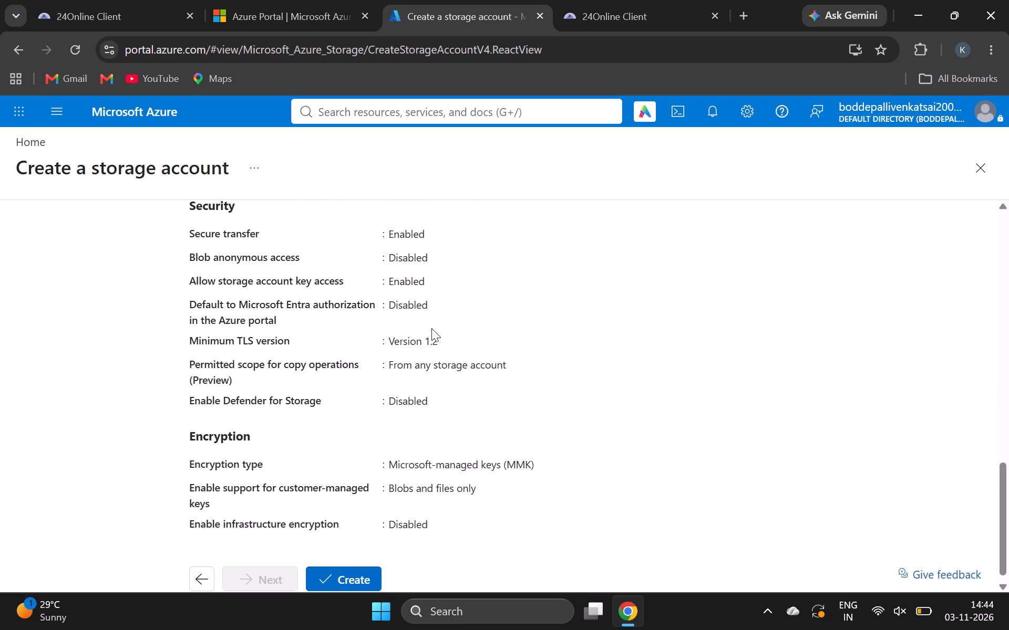
pyautogui.click(350, 572)
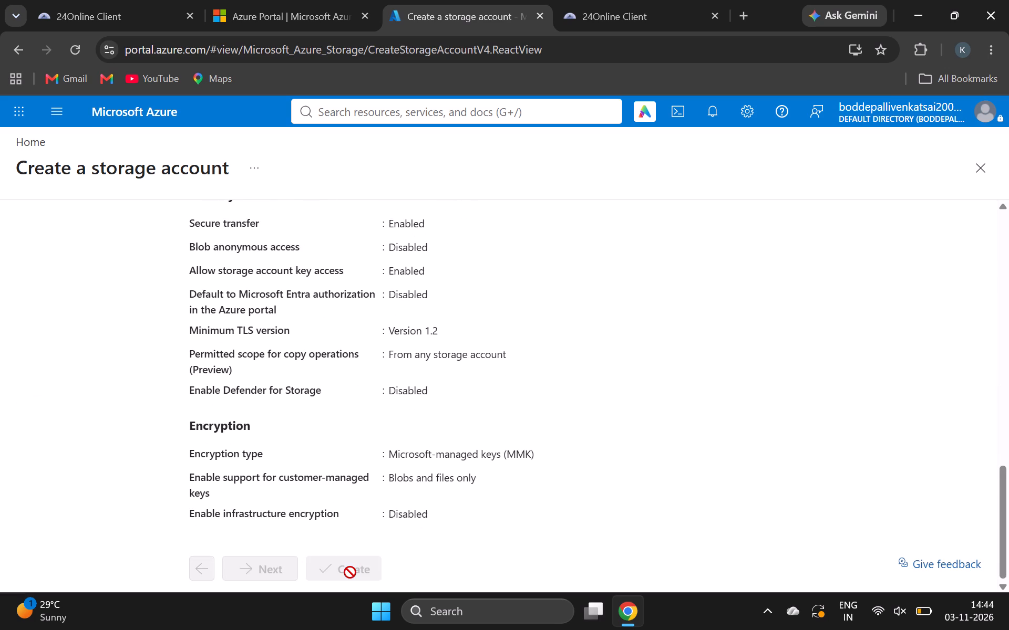
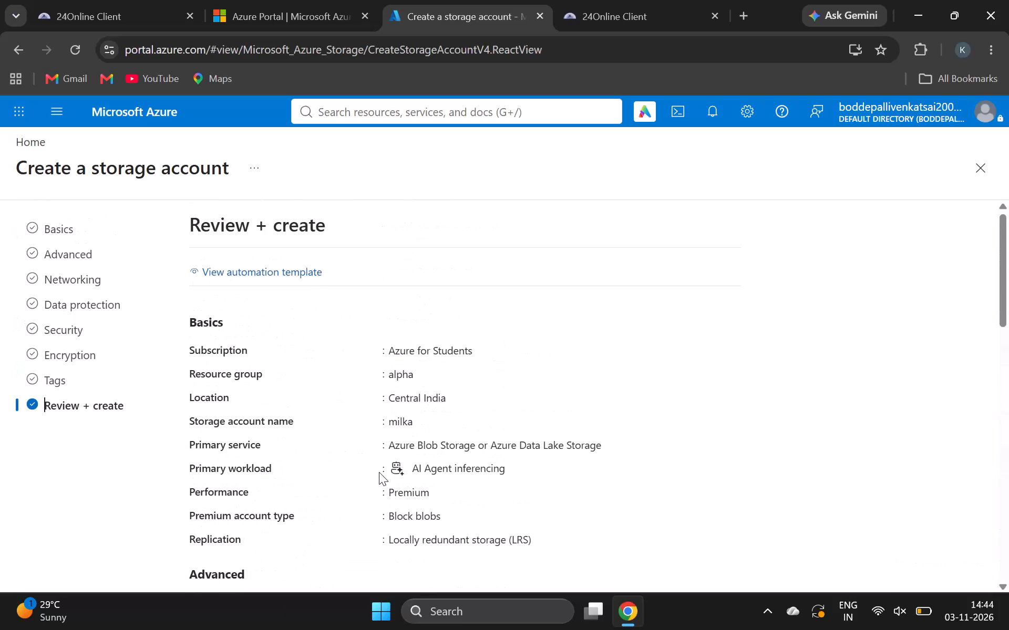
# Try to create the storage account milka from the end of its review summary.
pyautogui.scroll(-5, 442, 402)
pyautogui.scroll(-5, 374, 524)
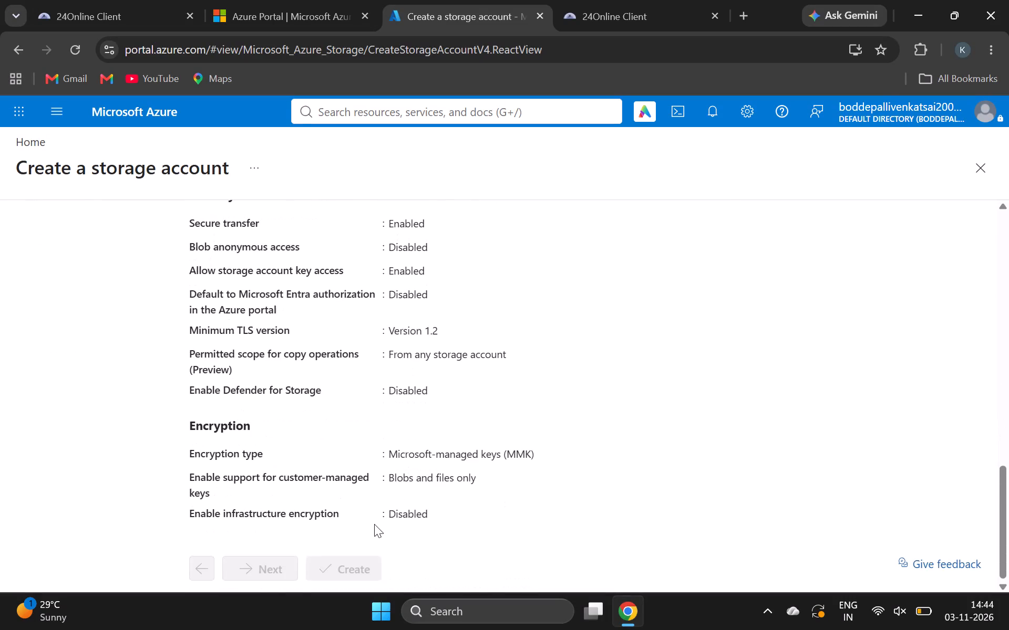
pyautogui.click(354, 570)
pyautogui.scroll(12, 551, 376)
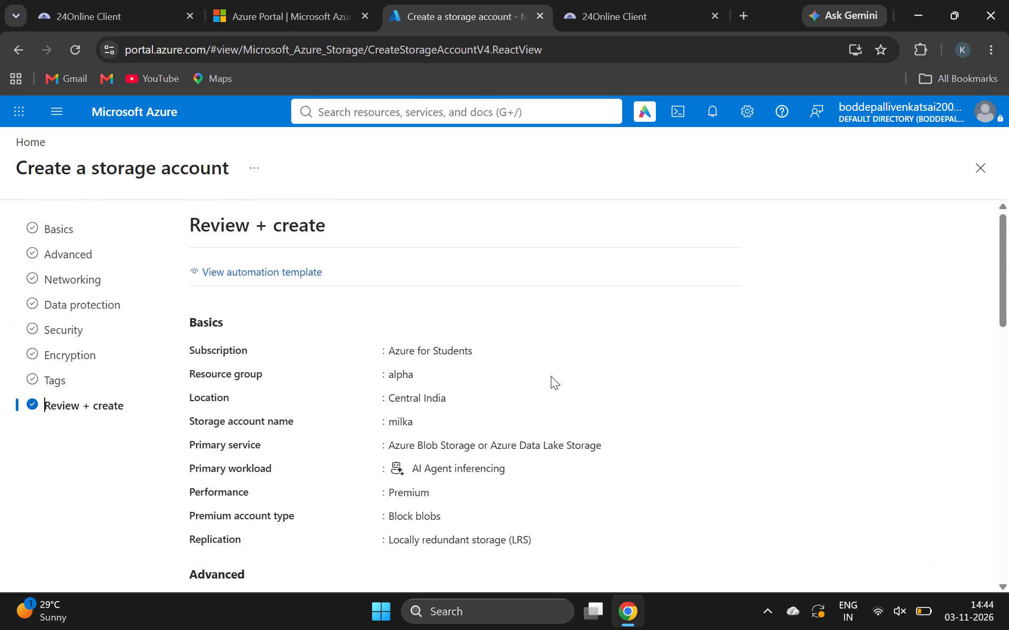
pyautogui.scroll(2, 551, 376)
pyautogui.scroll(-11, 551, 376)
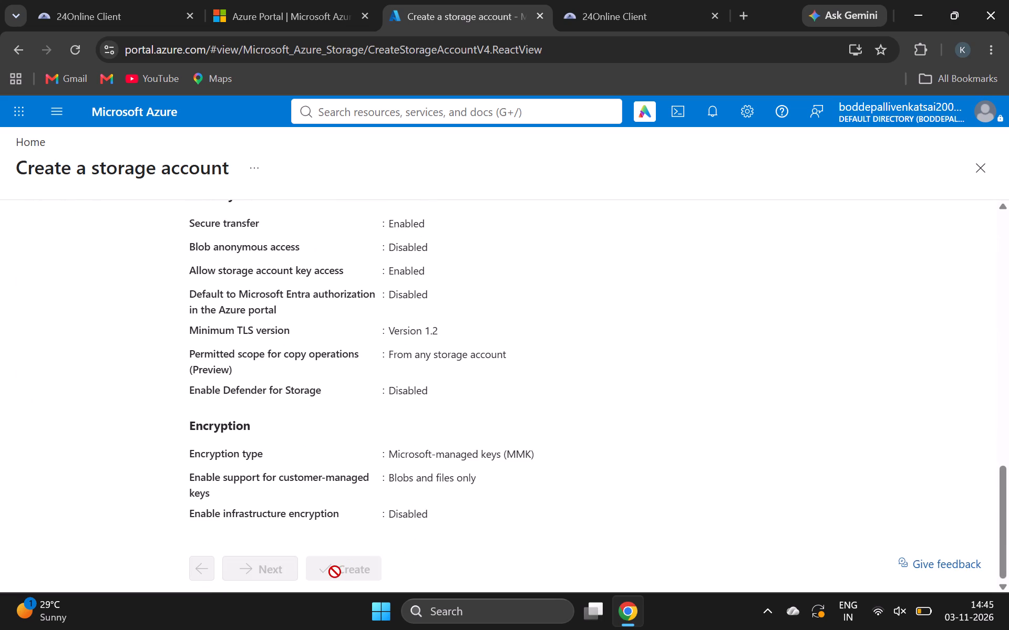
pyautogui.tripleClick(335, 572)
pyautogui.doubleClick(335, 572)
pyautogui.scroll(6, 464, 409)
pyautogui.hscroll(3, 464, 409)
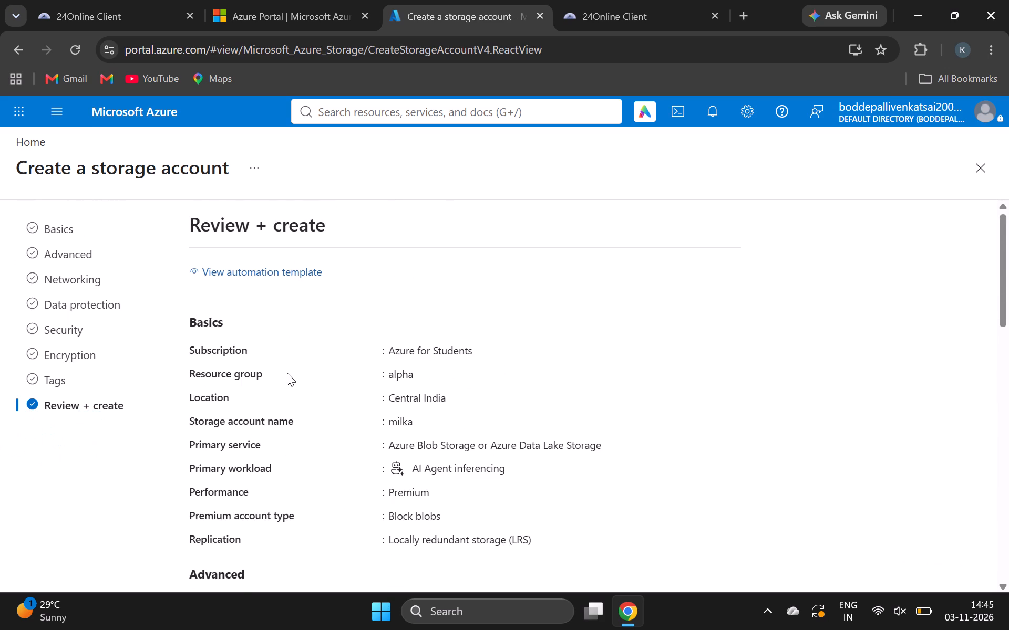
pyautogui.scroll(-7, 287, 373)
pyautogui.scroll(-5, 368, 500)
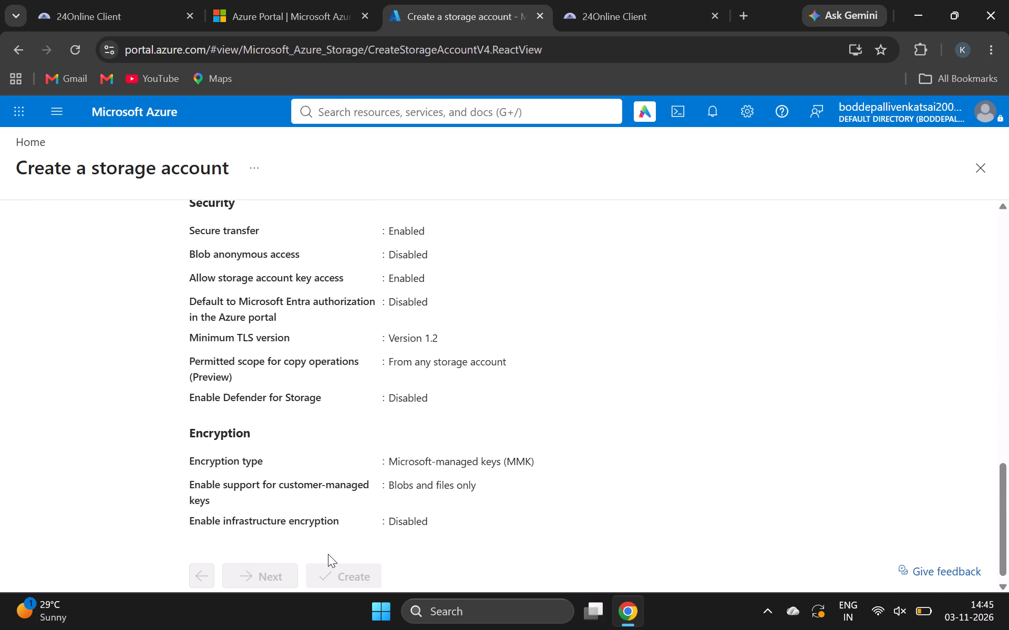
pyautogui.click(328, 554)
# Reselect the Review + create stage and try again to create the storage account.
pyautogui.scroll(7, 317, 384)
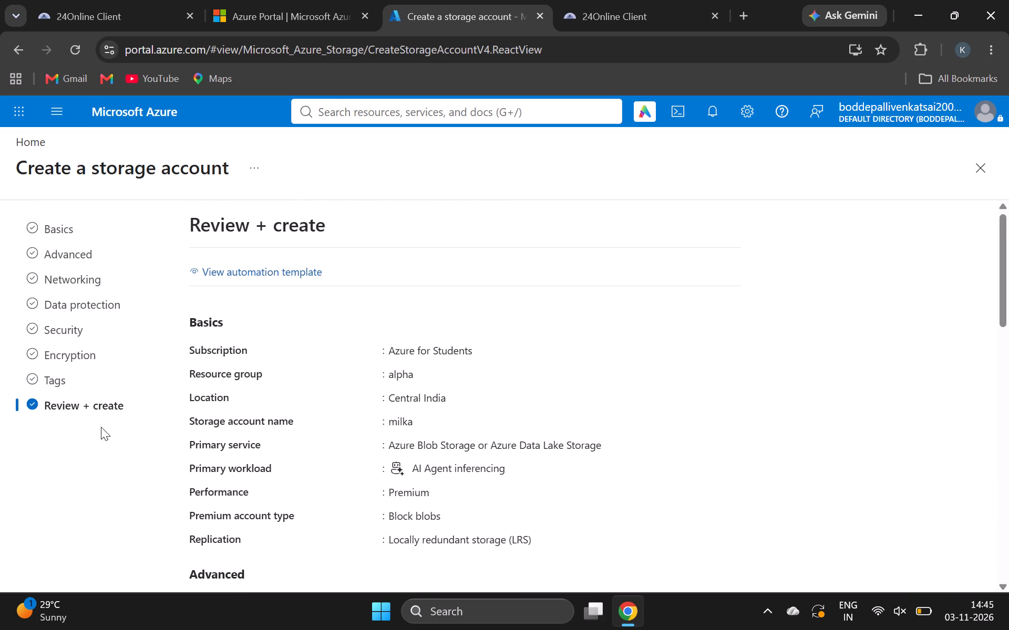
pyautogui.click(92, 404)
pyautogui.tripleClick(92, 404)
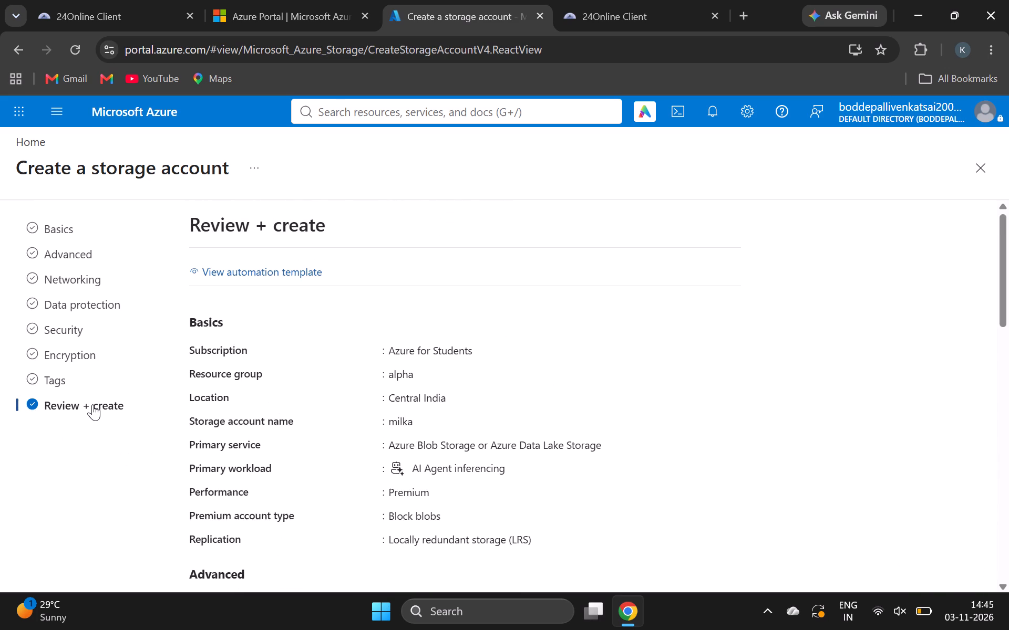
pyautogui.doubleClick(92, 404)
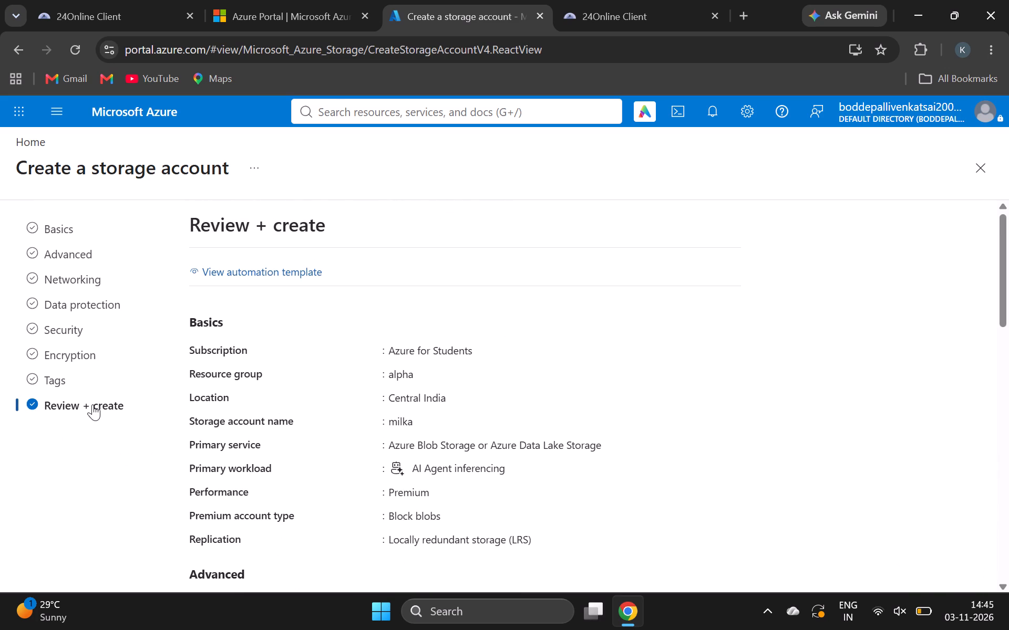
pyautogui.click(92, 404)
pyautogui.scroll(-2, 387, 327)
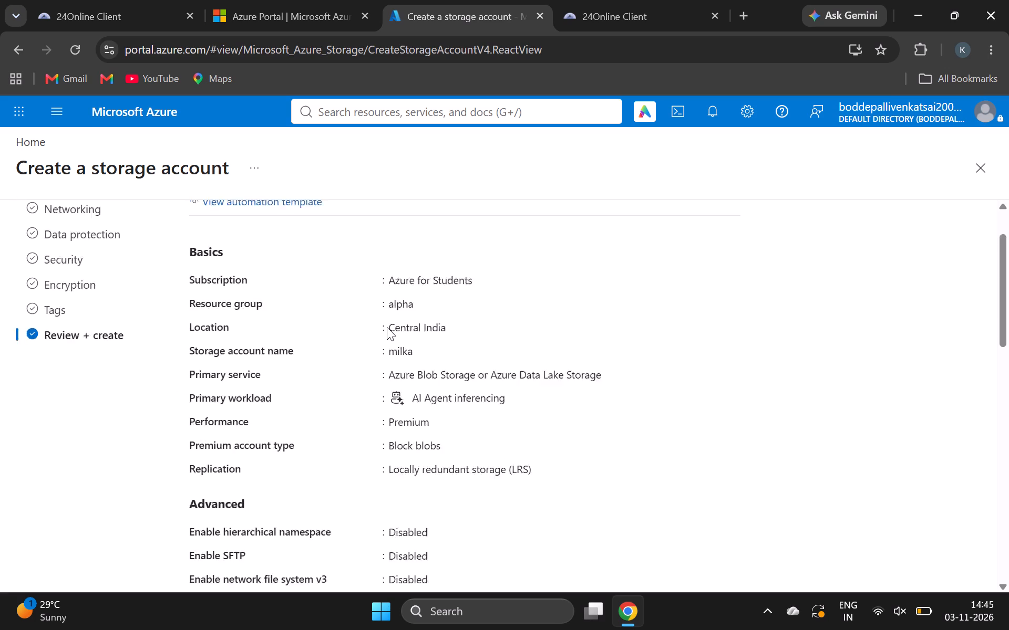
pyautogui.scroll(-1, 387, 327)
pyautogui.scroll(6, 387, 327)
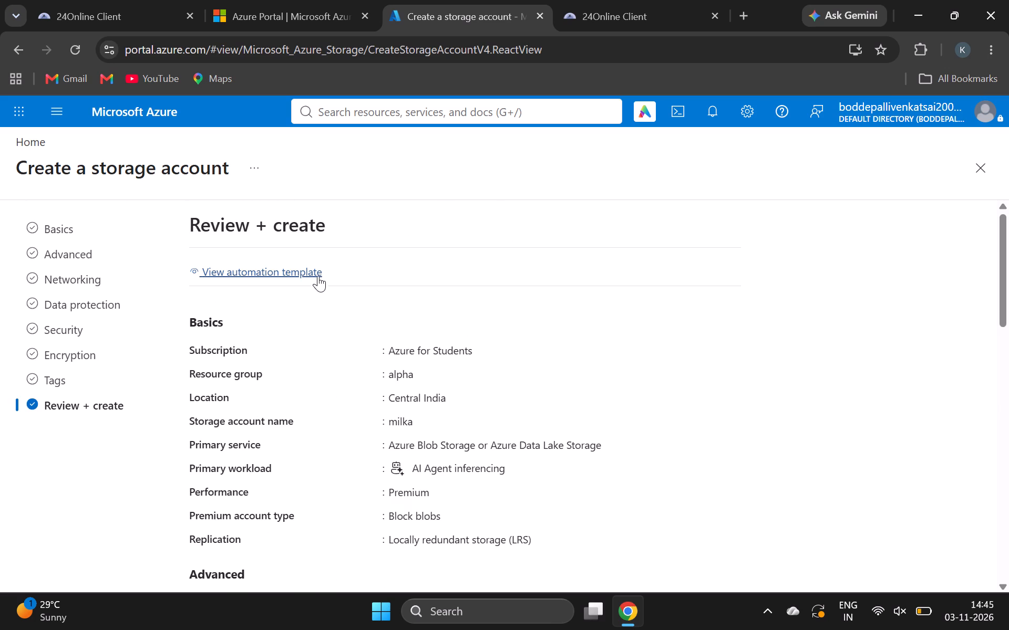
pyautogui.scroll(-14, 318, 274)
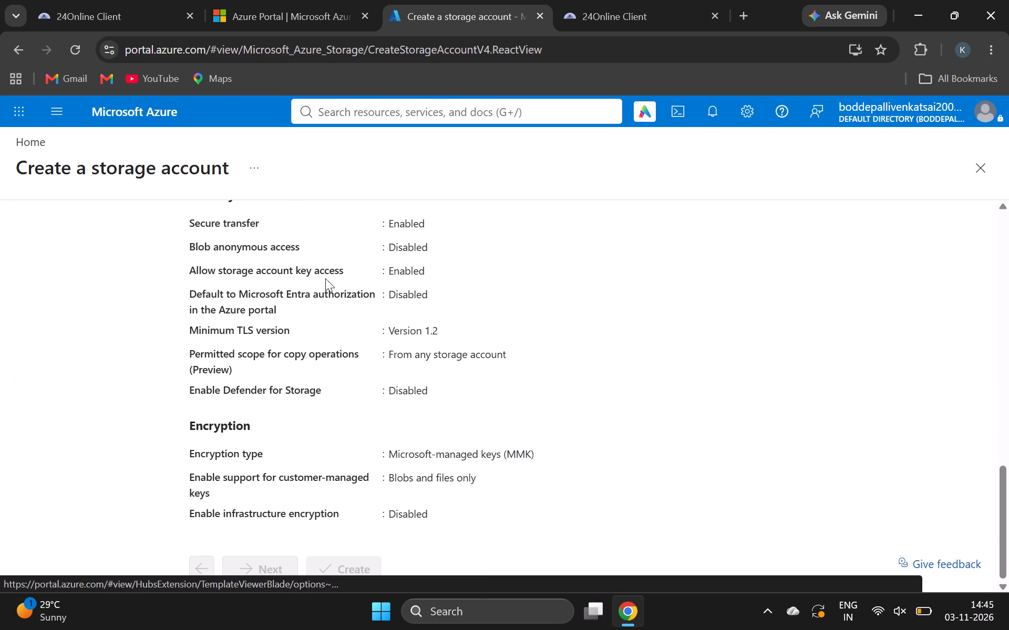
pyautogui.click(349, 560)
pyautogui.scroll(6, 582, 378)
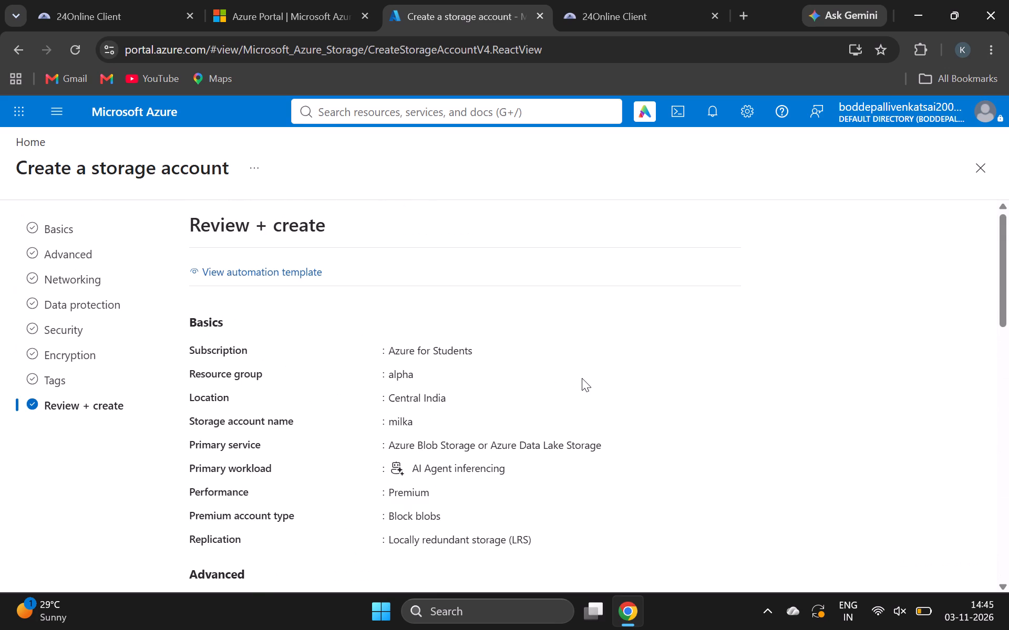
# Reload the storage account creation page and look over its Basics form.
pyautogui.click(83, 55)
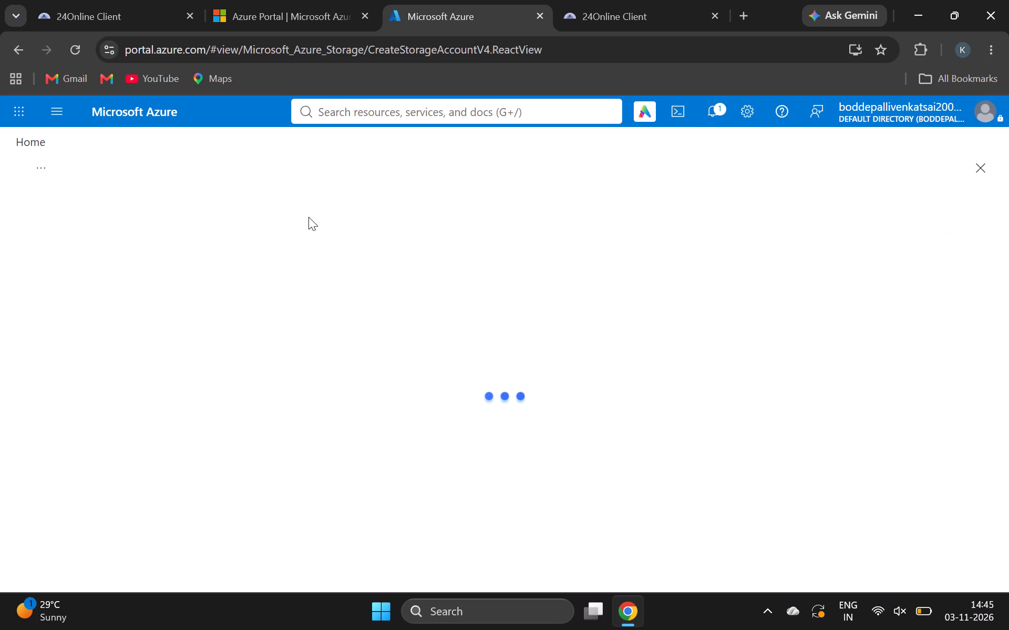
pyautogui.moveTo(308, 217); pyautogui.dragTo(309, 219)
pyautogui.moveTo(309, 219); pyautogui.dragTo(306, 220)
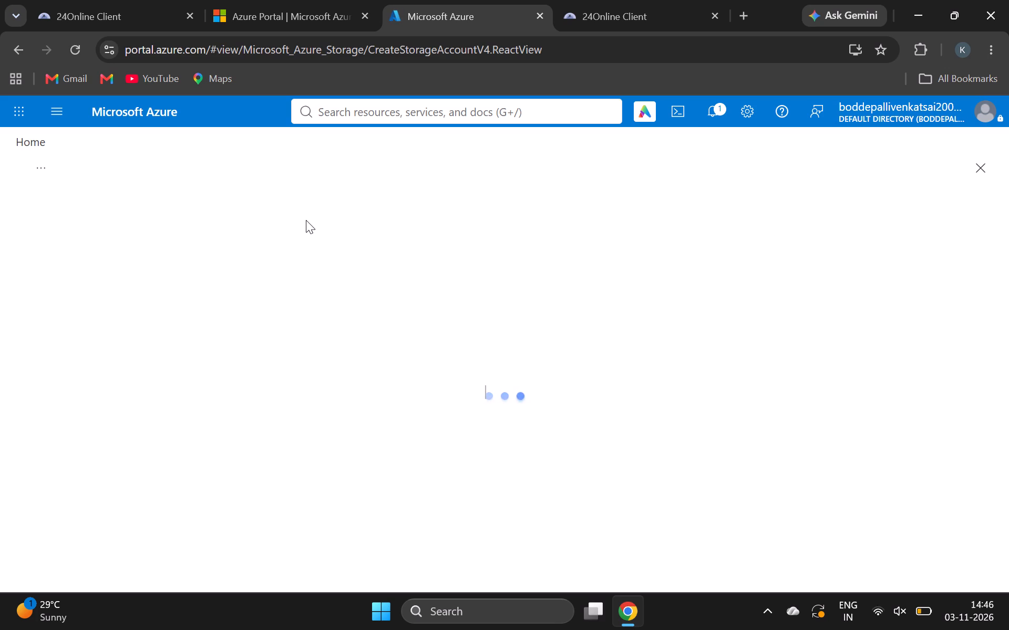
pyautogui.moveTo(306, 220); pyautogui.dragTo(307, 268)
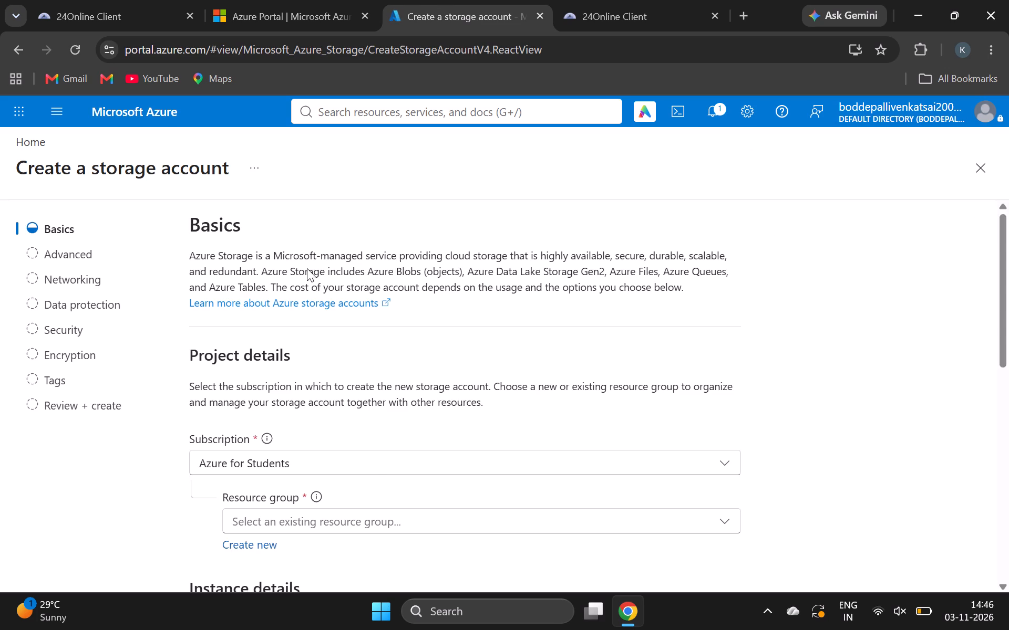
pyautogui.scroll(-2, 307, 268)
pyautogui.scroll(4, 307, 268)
# Return to the Azure home page, open resource group alpha, and view its Activity log and Access control (IAM) pages.
pyautogui.click(25, 140)
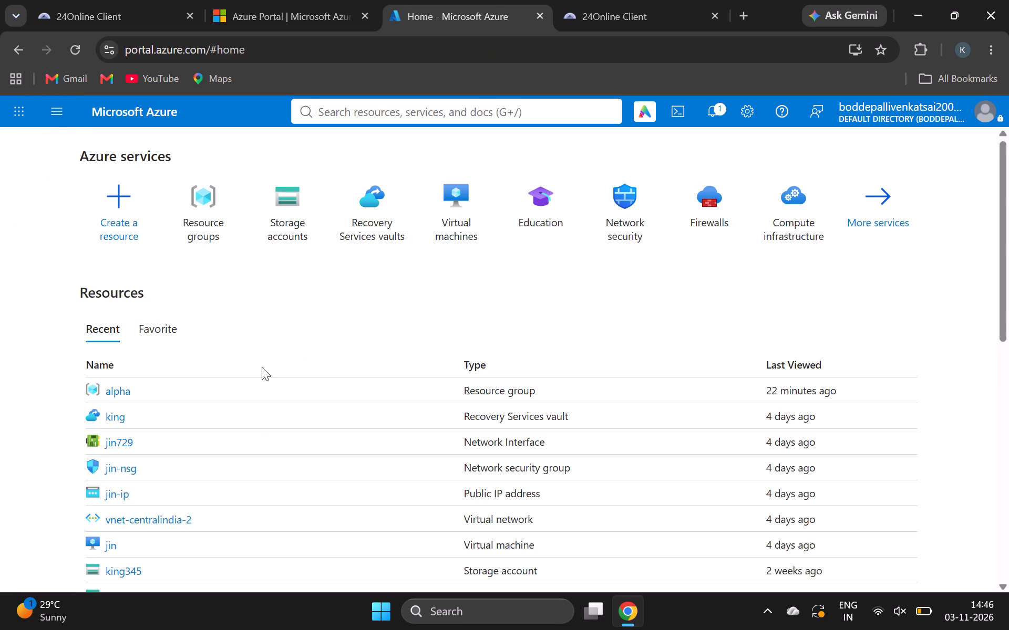
pyautogui.click(111, 389)
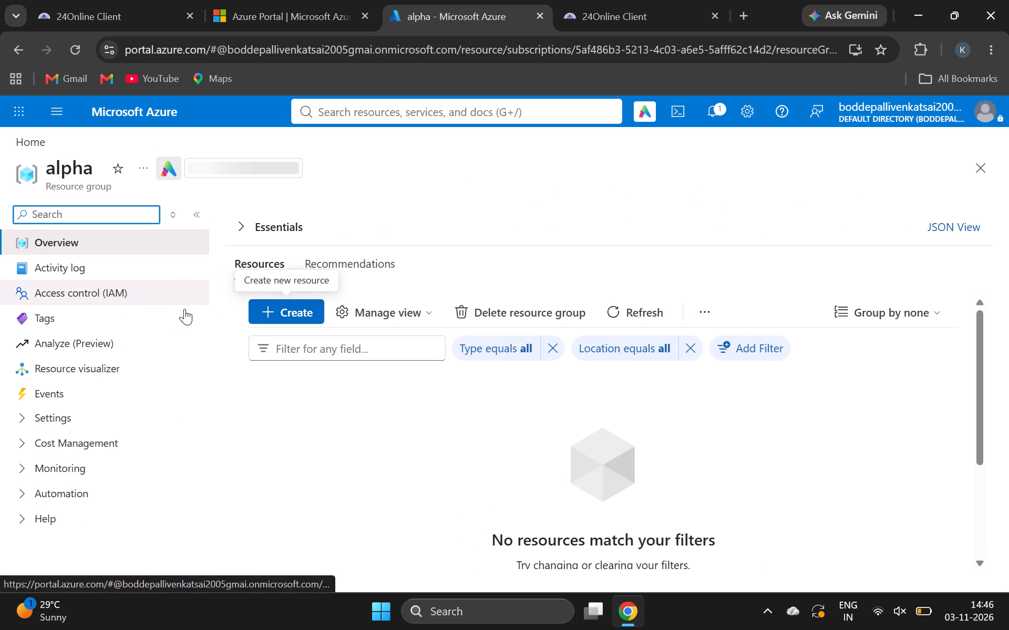
pyautogui.click(161, 271)
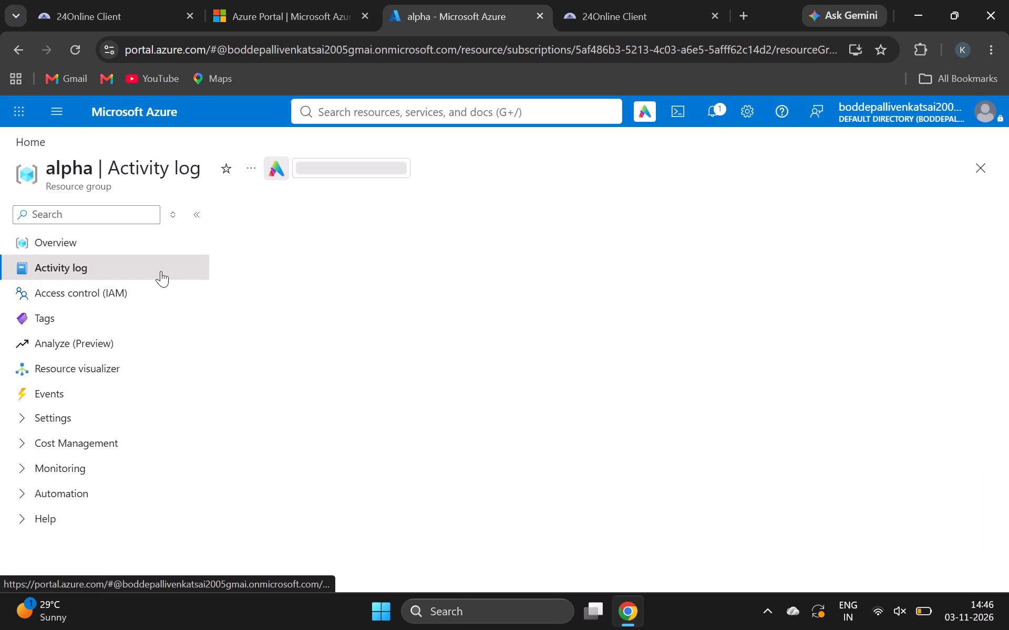
pyautogui.click(161, 296)
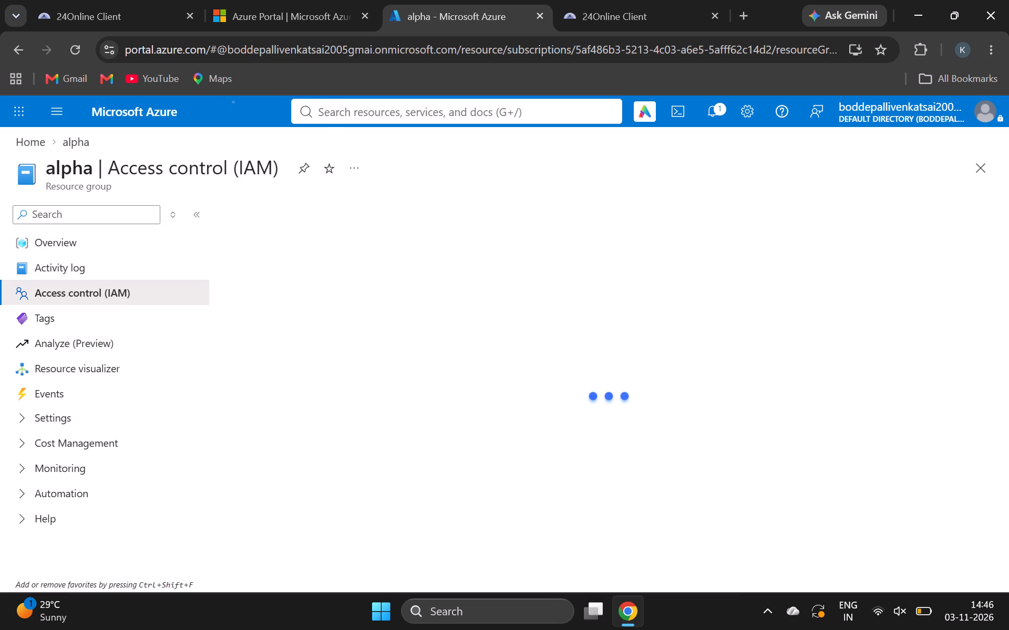
# Search the portal for "st" and open the Storage accounts service.
pyautogui.click(337, 108)
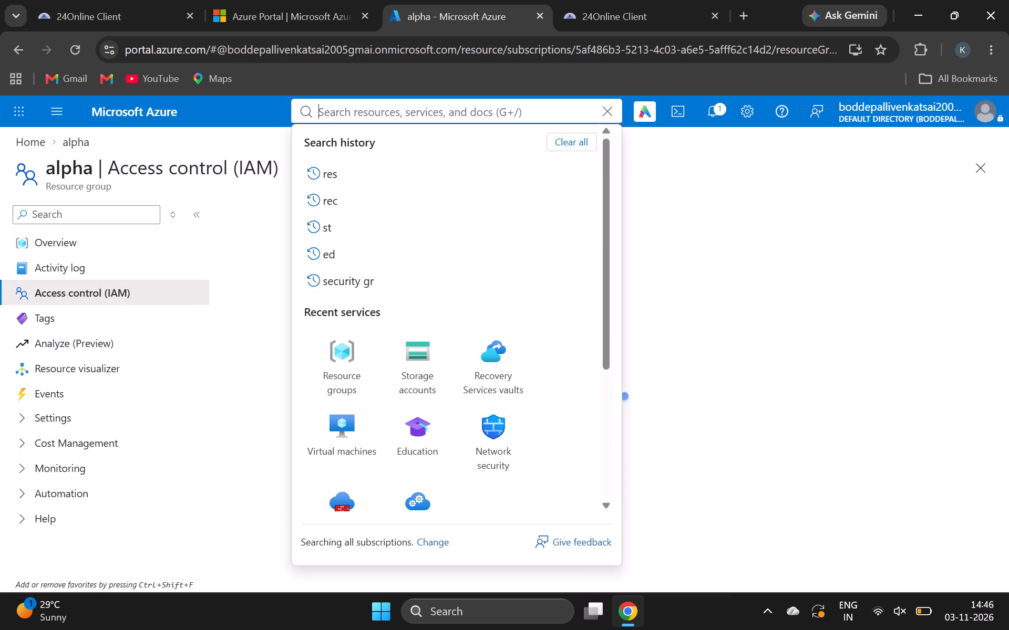
pyautogui.write('st')
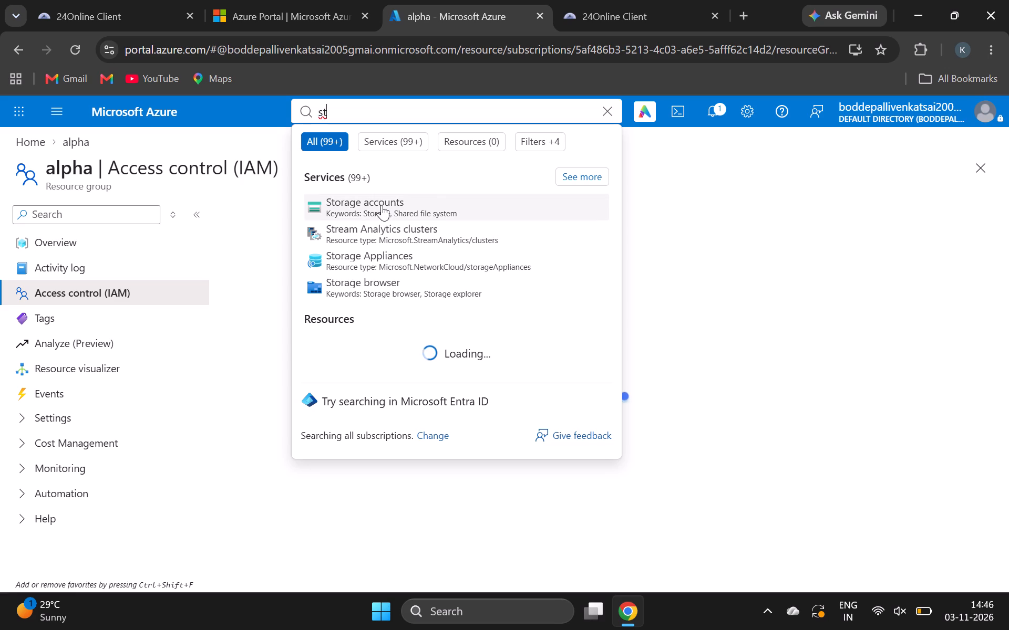
pyautogui.click(381, 205)
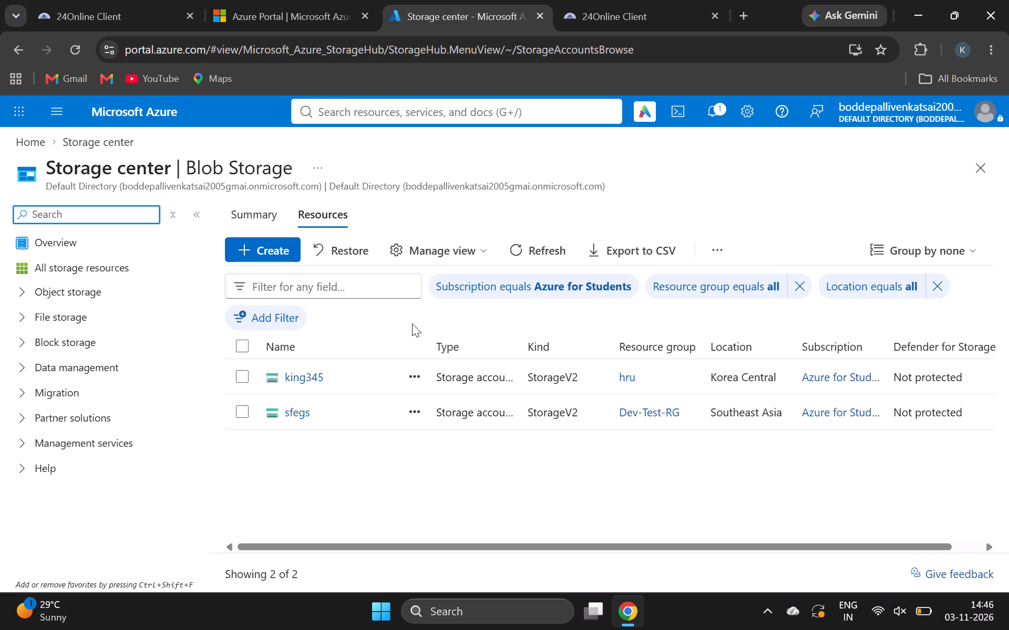
pyautogui.scroll(4, 421, 318)
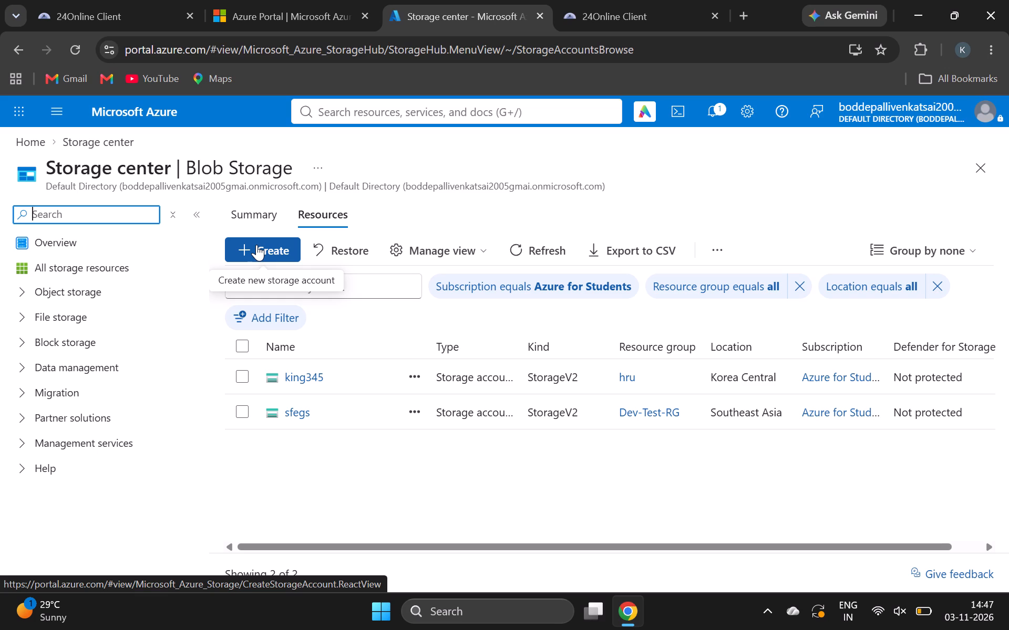
# View the existing storage account sfegs and return to the list of storage accounts.
pyautogui.click(305, 417)
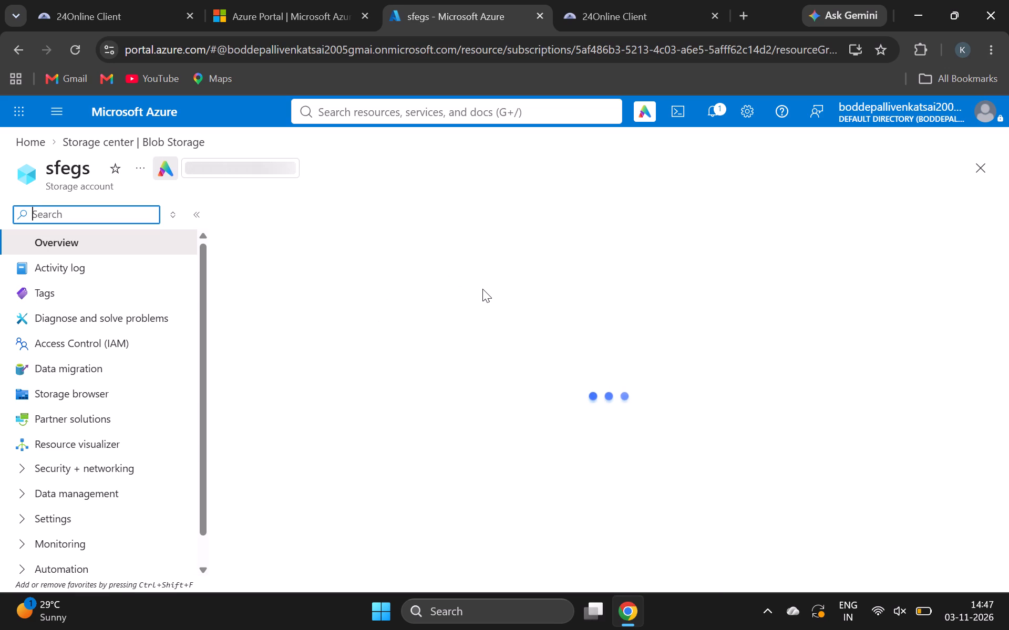
pyautogui.scroll(-1, 482, 289)
pyautogui.scroll(3, 482, 289)
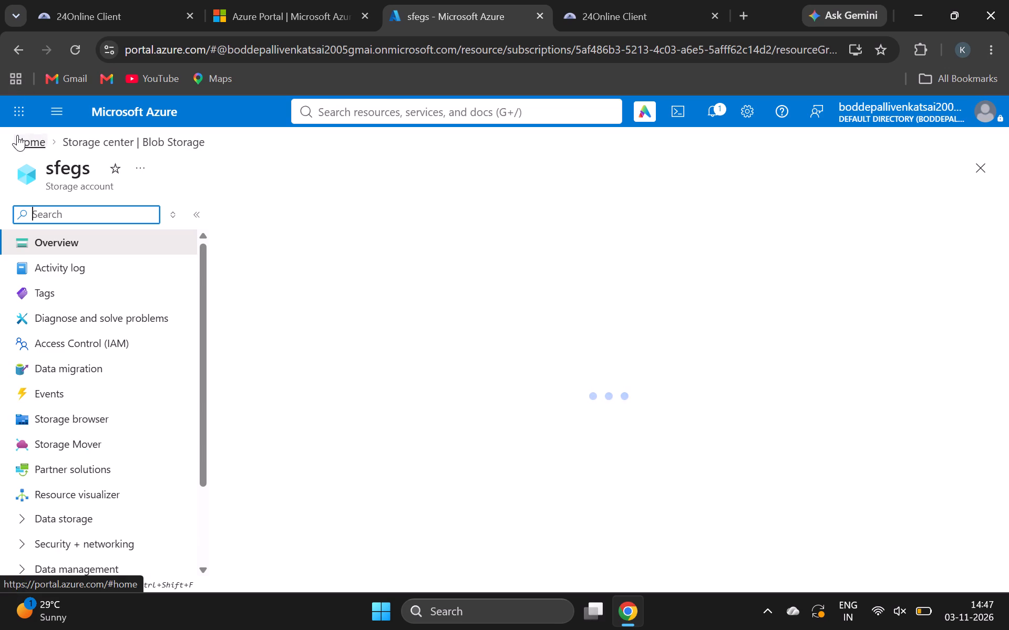
pyautogui.click(16, 40)
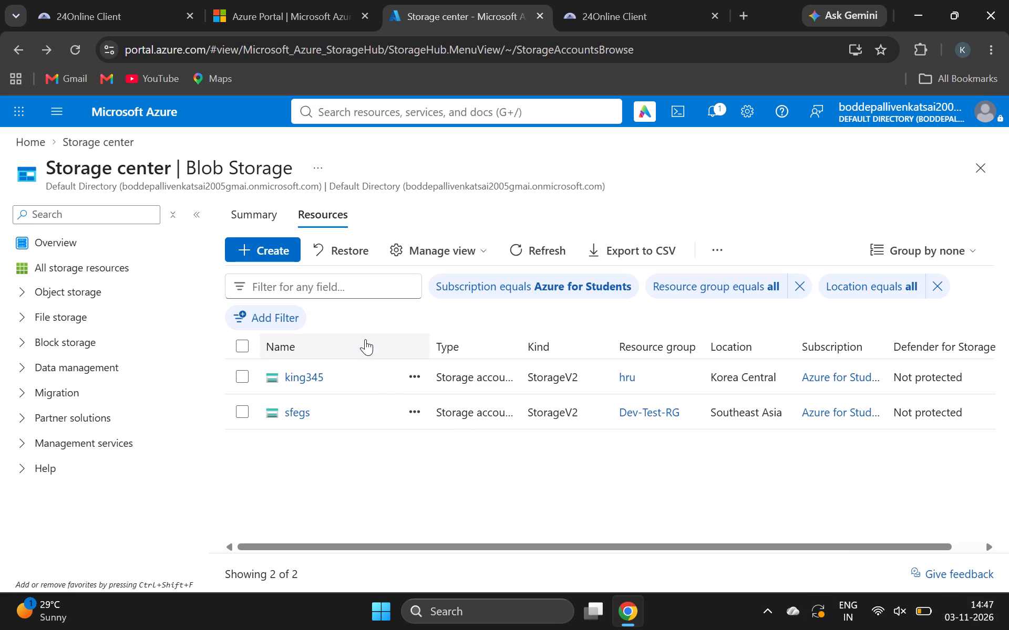
# Start creating a new storage account and bring up the instance details of its Basics form.
pyautogui.click(275, 256)
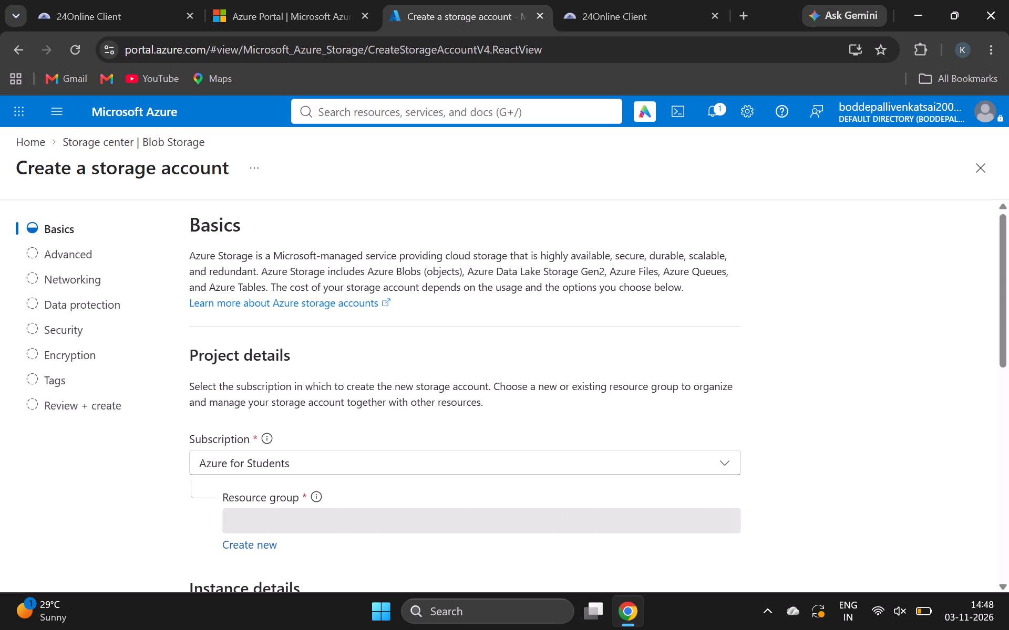
pyautogui.scroll(2, 632, 389)
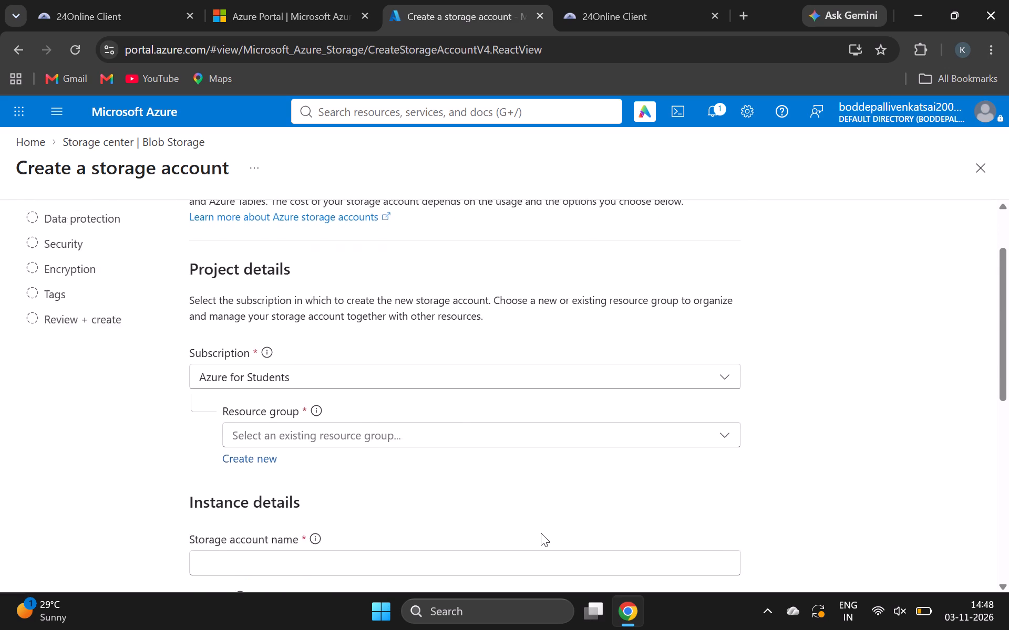
pyautogui.scroll(1, 541, 533)
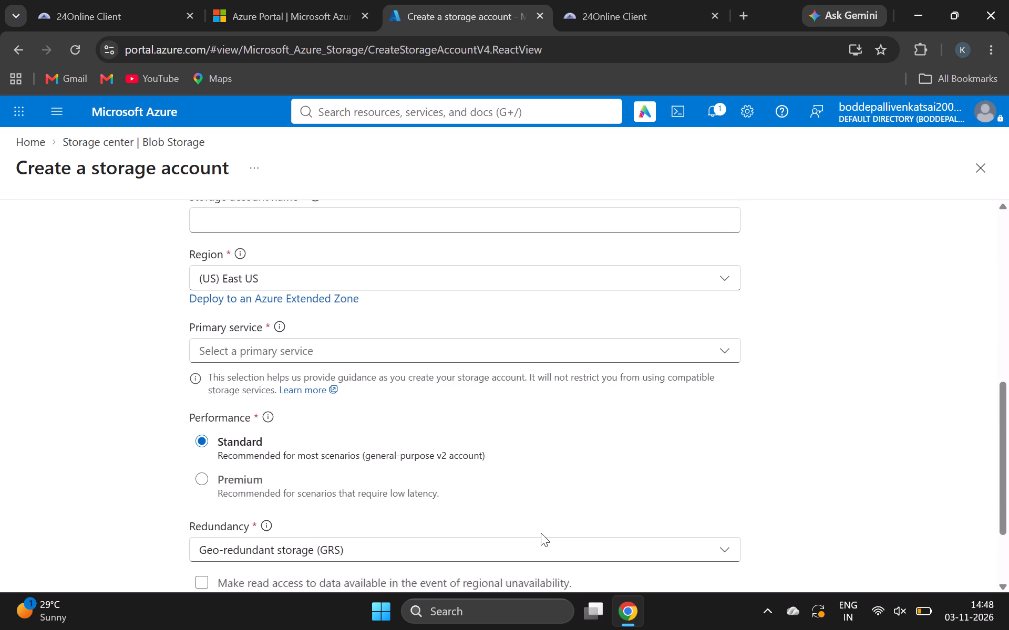
pyautogui.scroll(1, 541, 533)
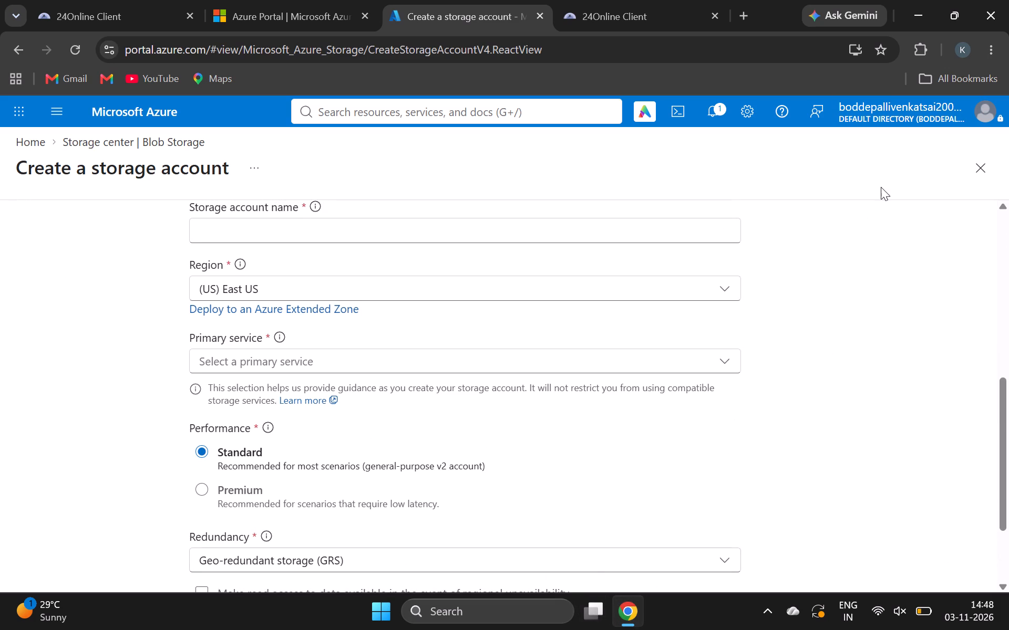
# Switch to the third profile under Other Chrome profiles and open ChatGPT at chatgpt.com.
pyautogui.click(966, 46)
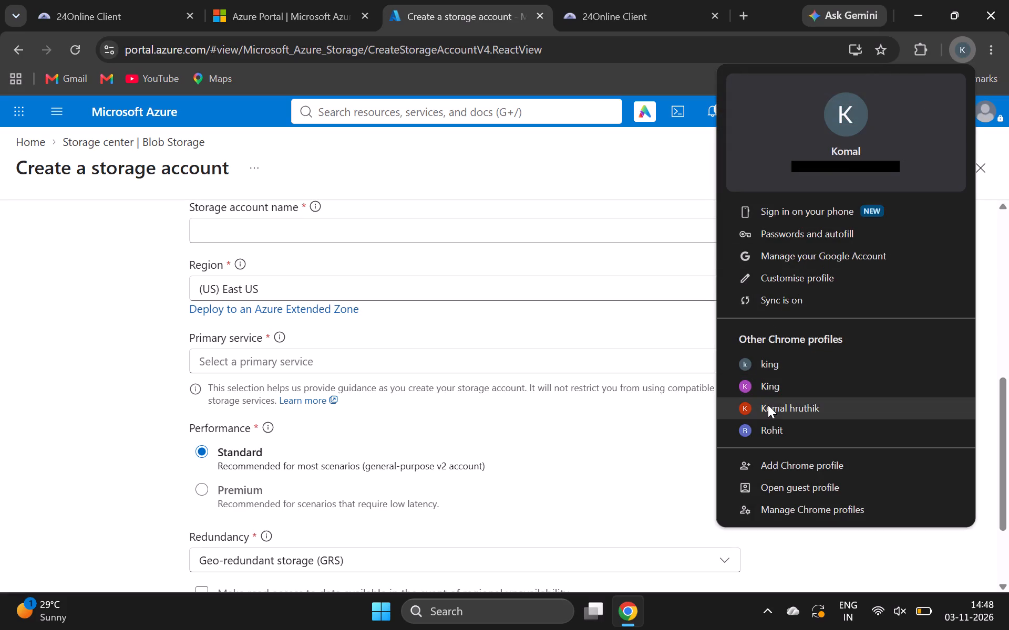
pyautogui.click(768, 405)
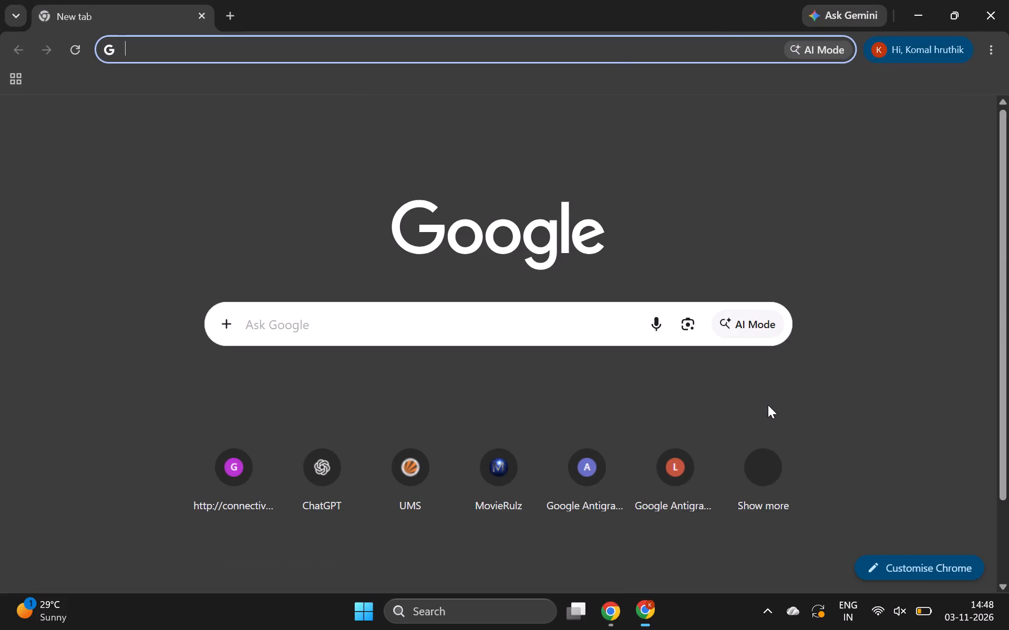
pyautogui.click(653, 59)
pyautogui.write('cha')
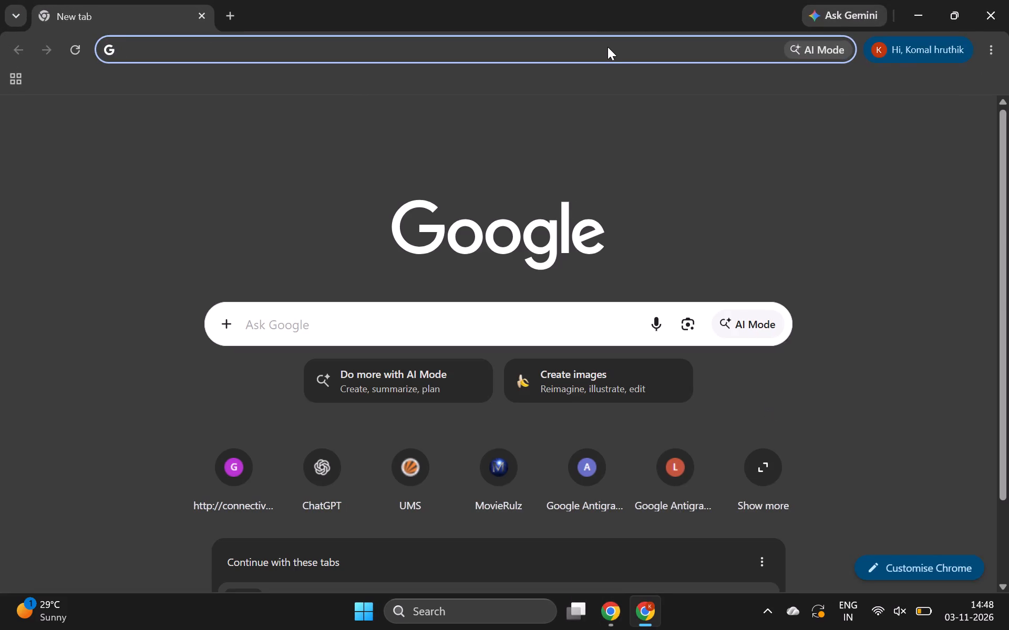
pyautogui.click(516, 59)
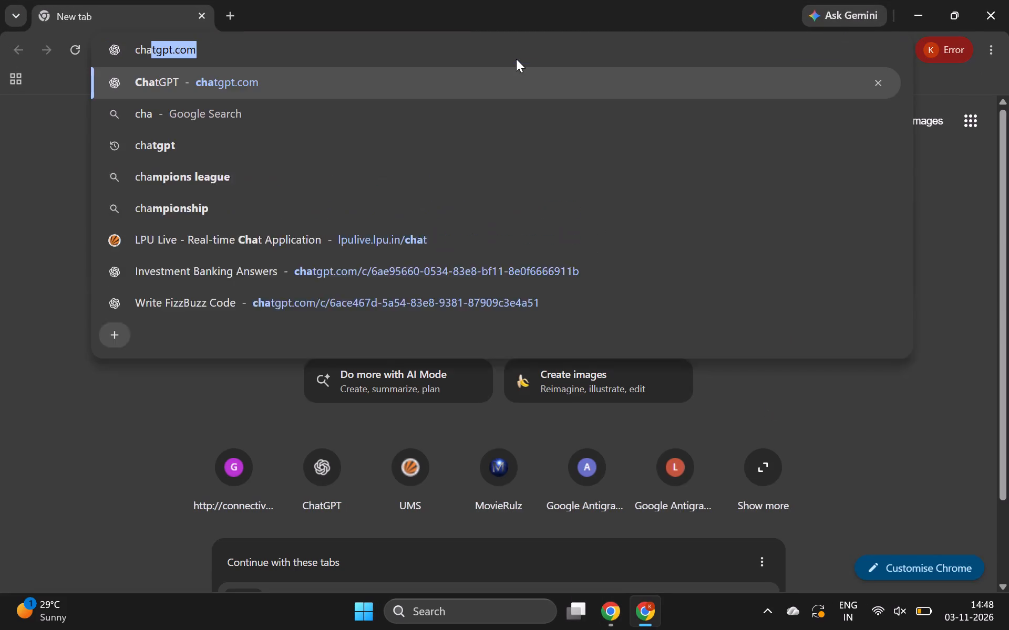
pyautogui.doubleClick(486, 90)
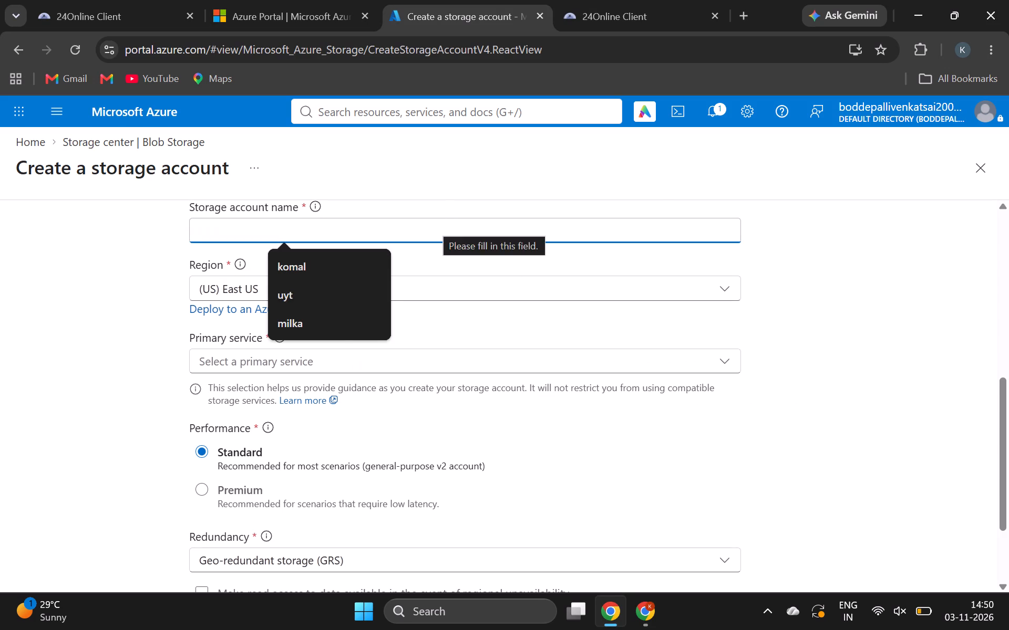
pyautogui.click(337, 327)
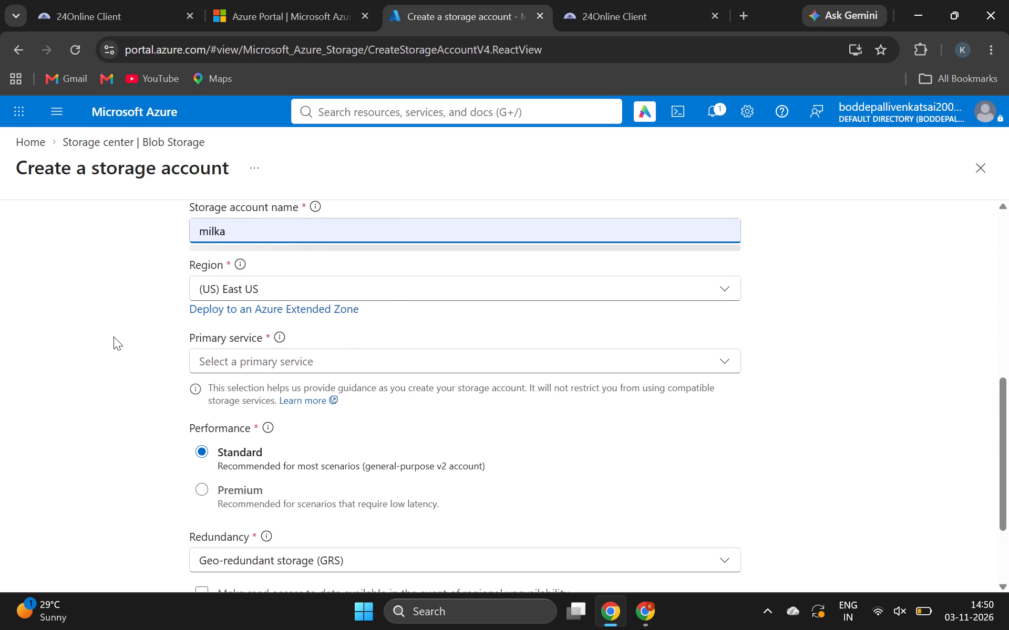
pyautogui.click(114, 337)
# Set the primary service to Azure Blob Storage or Azure Data Lake Storage.
pyautogui.scroll(-3, 114, 337)
pyautogui.scroll(4, 114, 337)
pyautogui.scroll(-3, 114, 337)
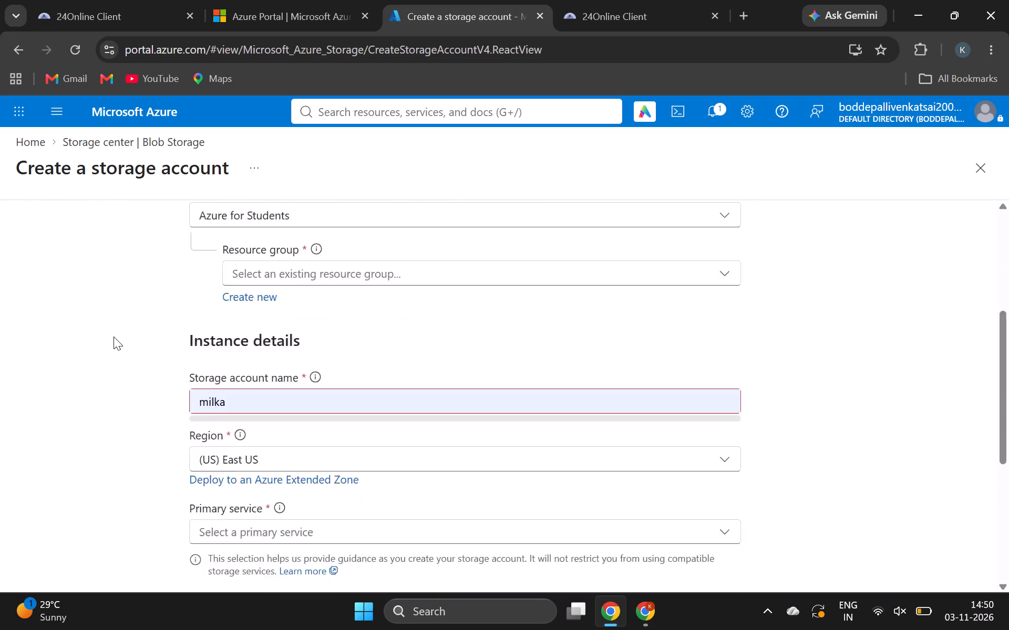
pyautogui.scroll(-1, 114, 337)
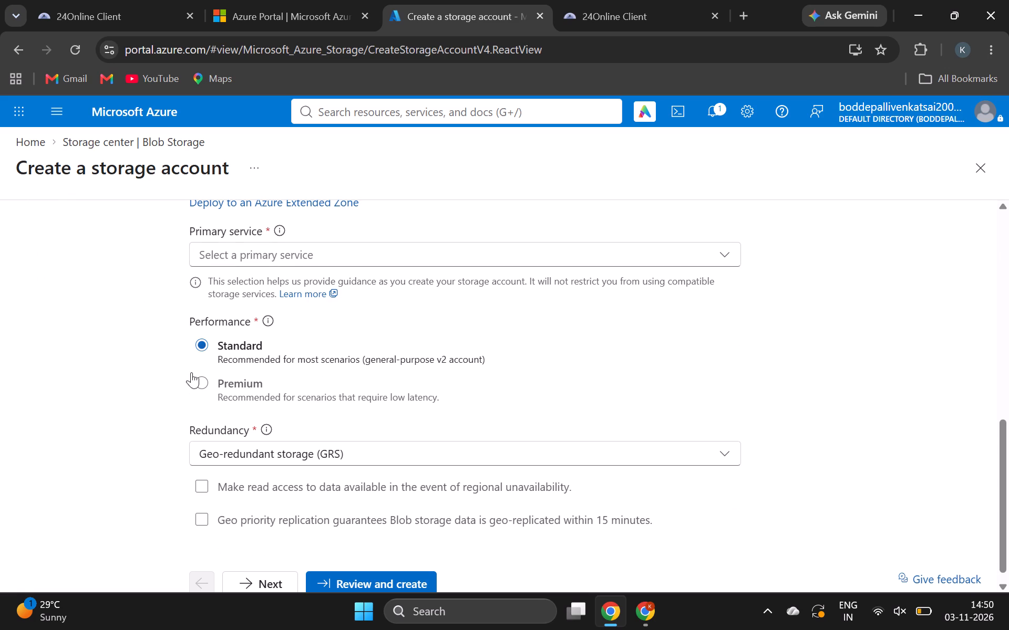
pyautogui.scroll(3, 163, 392)
pyautogui.scroll(-5, 163, 392)
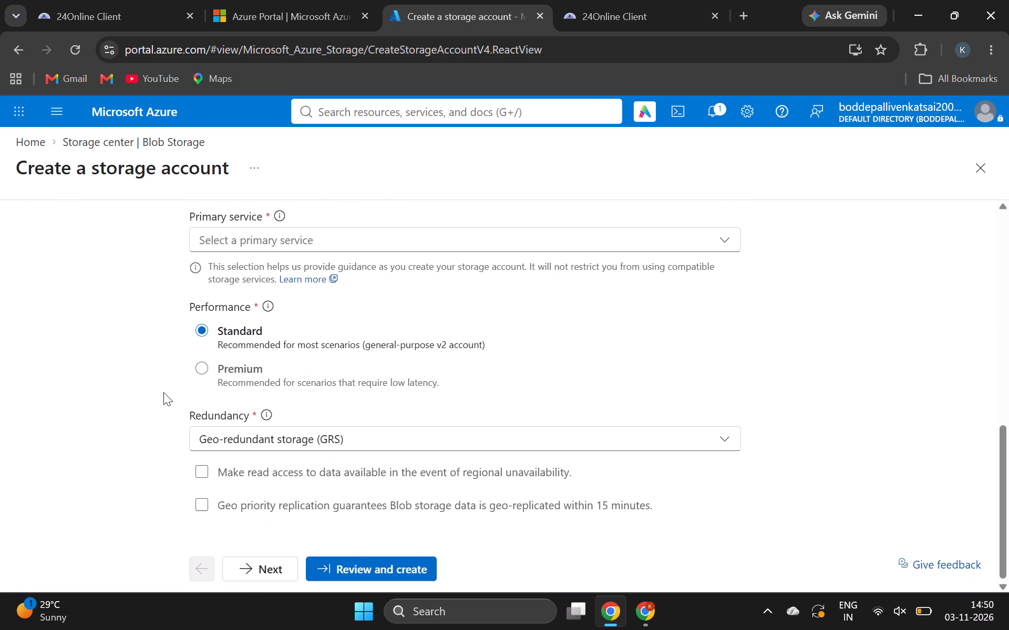
pyautogui.click(318, 245)
pyautogui.click(312, 262)
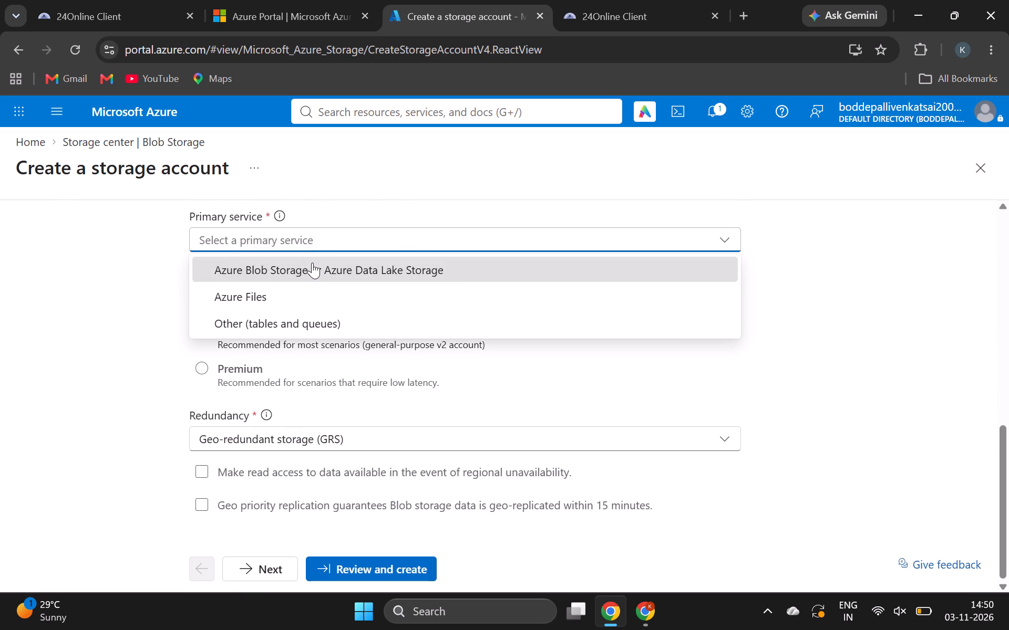
# Choose alpha as the resource group for the new storage account.
pyautogui.scroll(4, 118, 299)
pyautogui.scroll(-4, 118, 299)
pyautogui.scroll(1, 118, 299)
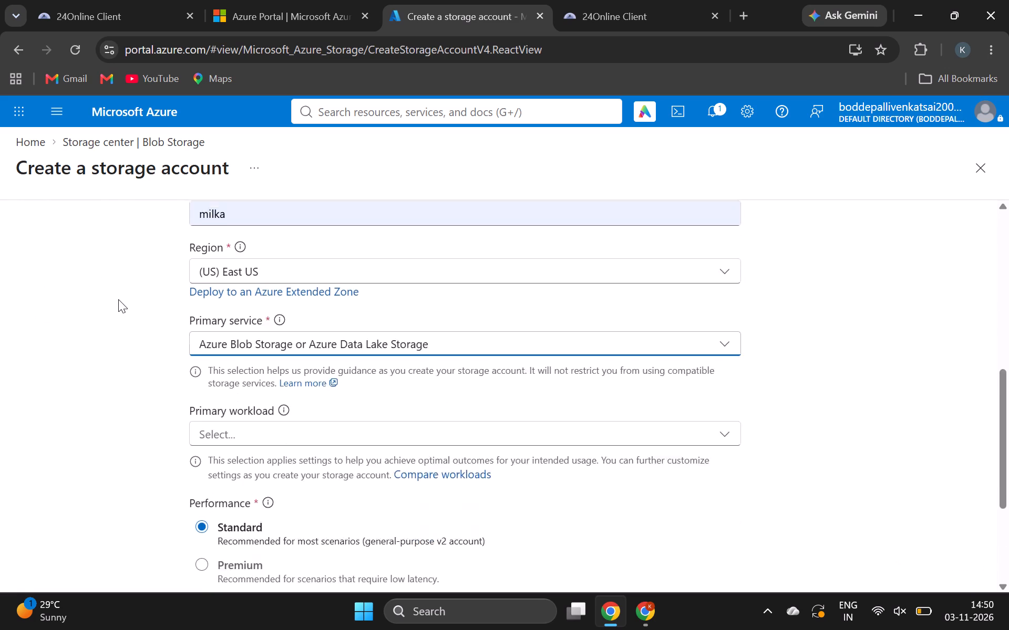
pyautogui.scroll(1, 118, 299)
pyautogui.click(255, 306)
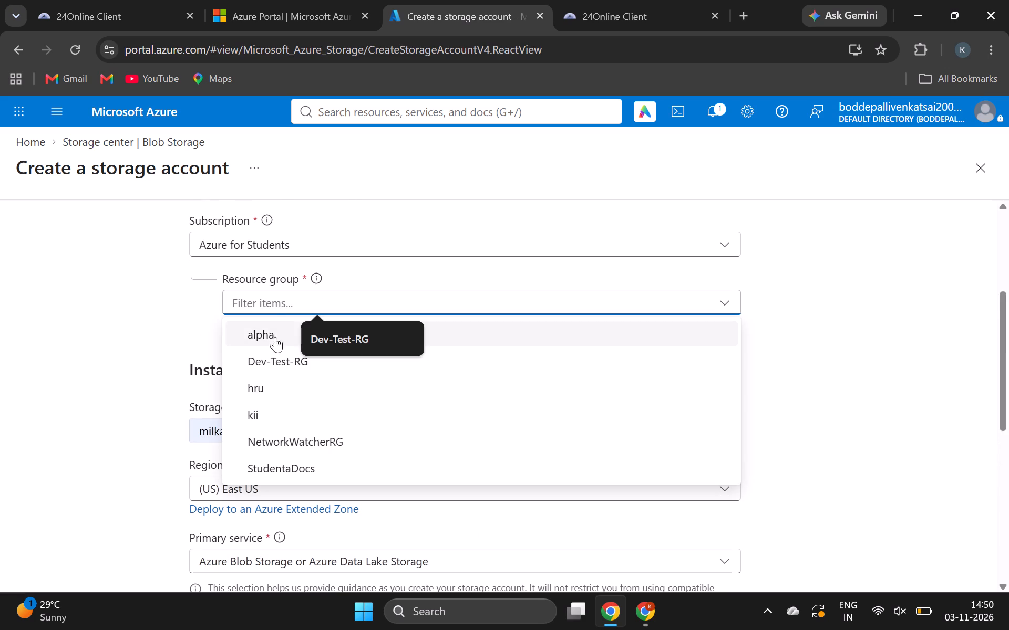
pyautogui.click(276, 338)
# Replace the storage account name with tree.
pyautogui.scroll(1, 122, 333)
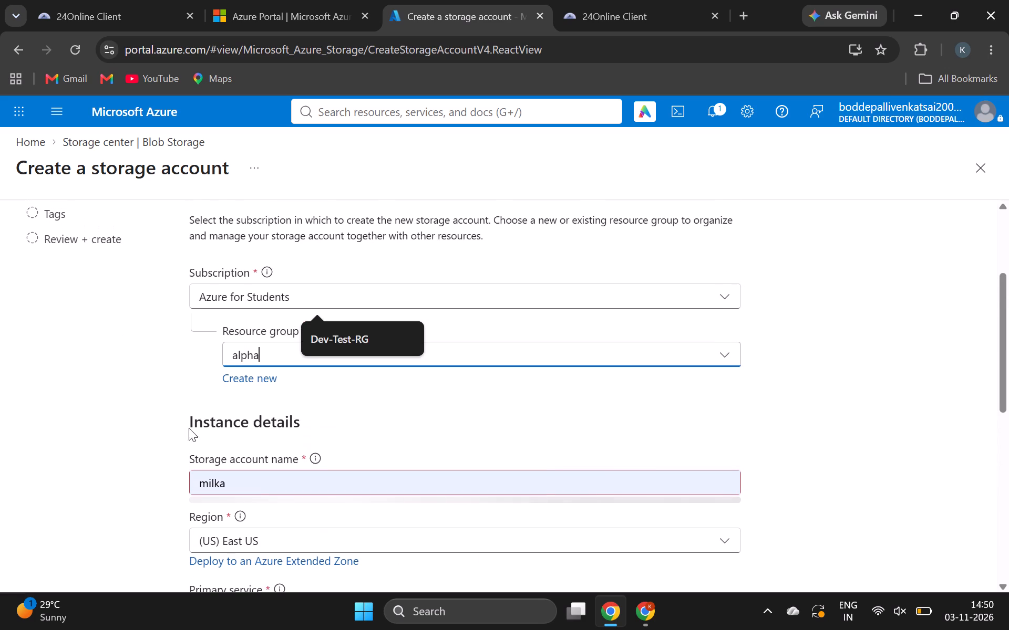
pyautogui.click(250, 471)
pyautogui.press('BackSpace')
pyautogui.press('BackSpace')
pyautogui.press('BackSpace')
pyautogui.press('BackSpace')
pyautogui.press('BackSpace')
pyautogui.press('BackSpace')
pyautogui.press('BackSpace')
pyautogui.press('BackSpace')
pyautogui.press('BackSpace')
pyautogui.press('BackSpace')
pyautogui.press('BackSpace')
pyautogui.press('BackSpace')
pyautogui.press('BackSpace')
pyautogui.press('BackSpace')
pyautogui.press('BackSpace')
pyautogui.press('BackSpace')
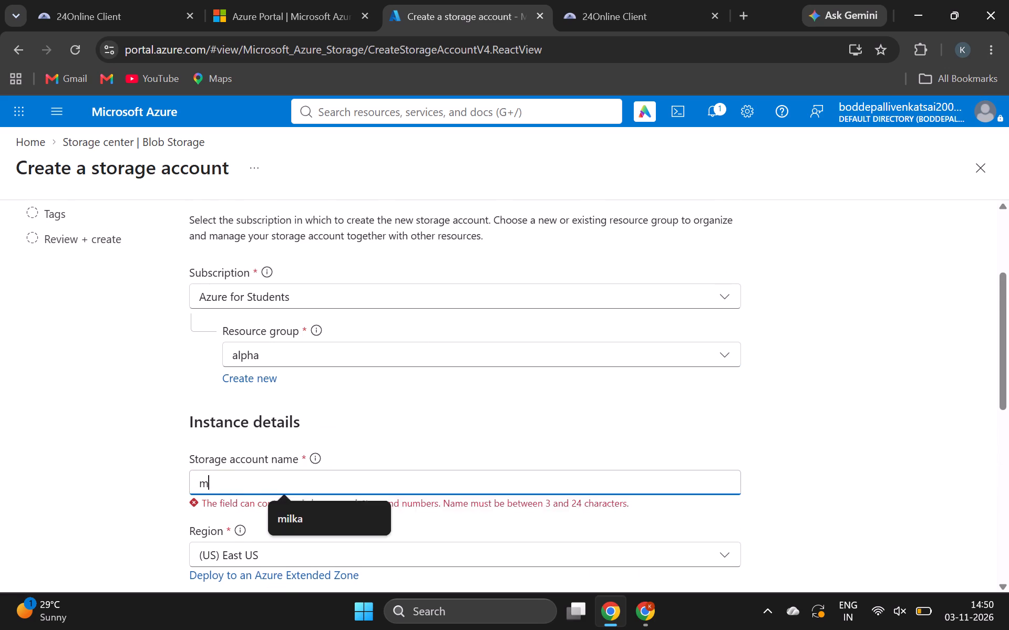
pyautogui.press('t')
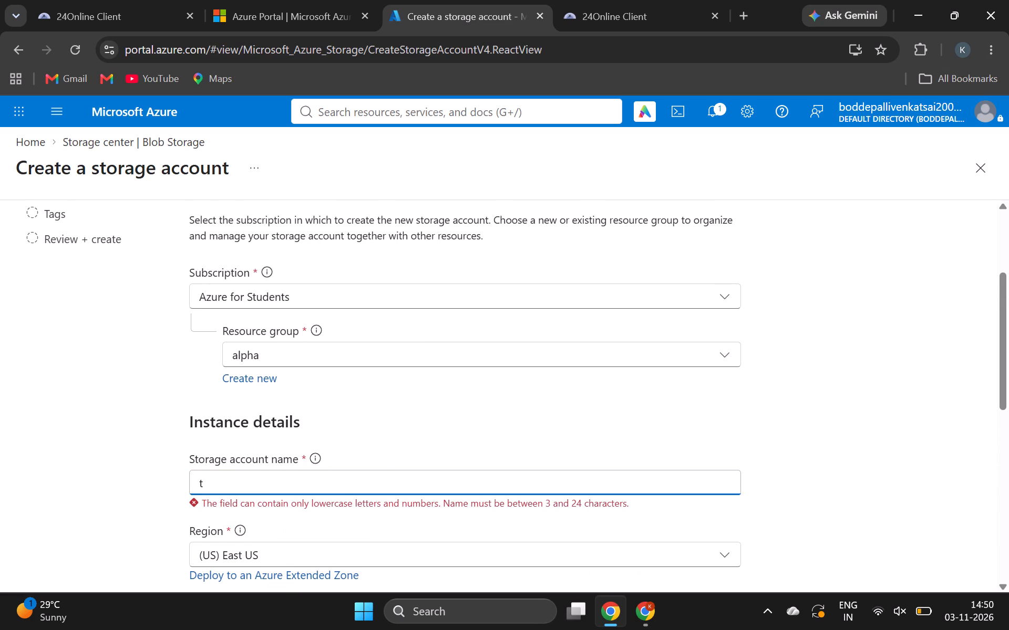
pyautogui.write('ree')
pyautogui.click(117, 493)
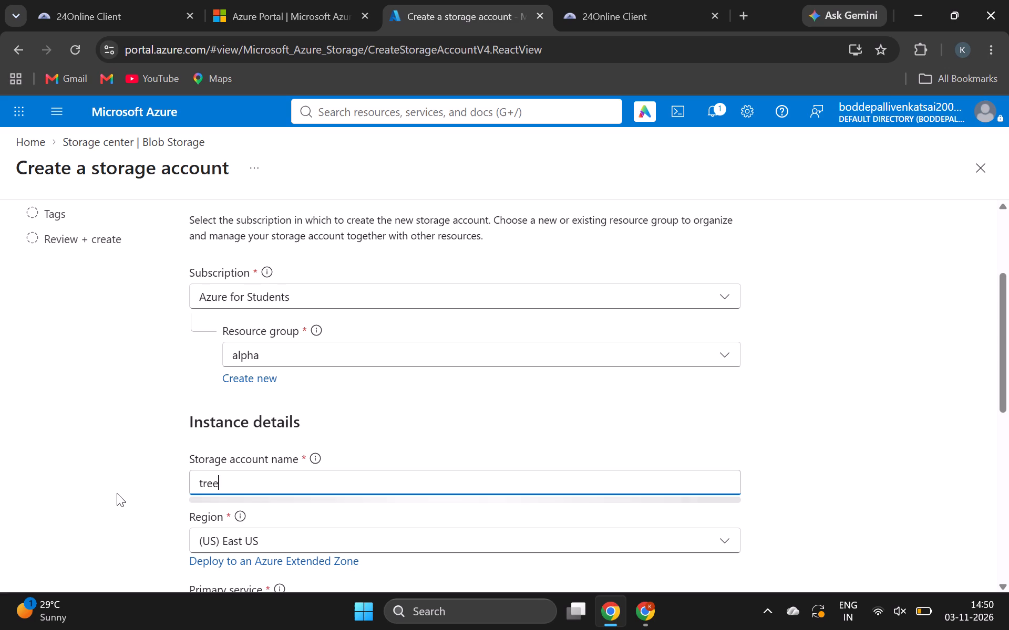
# Change the storage account name to trea.
pyautogui.scroll(-2, 117, 493)
pyautogui.click(293, 311)
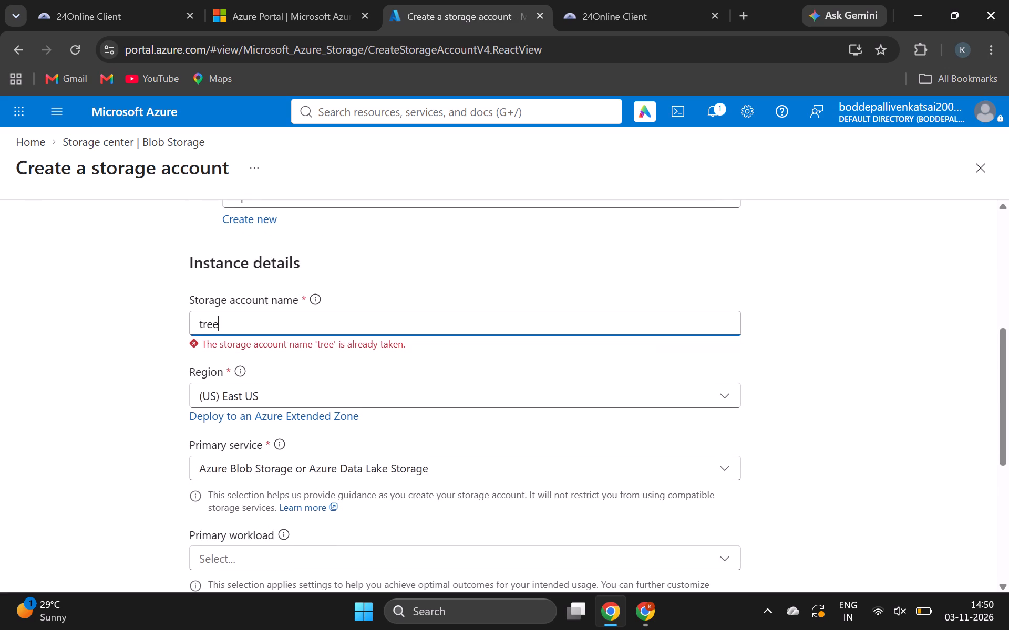
pyautogui.press('BackSpace')
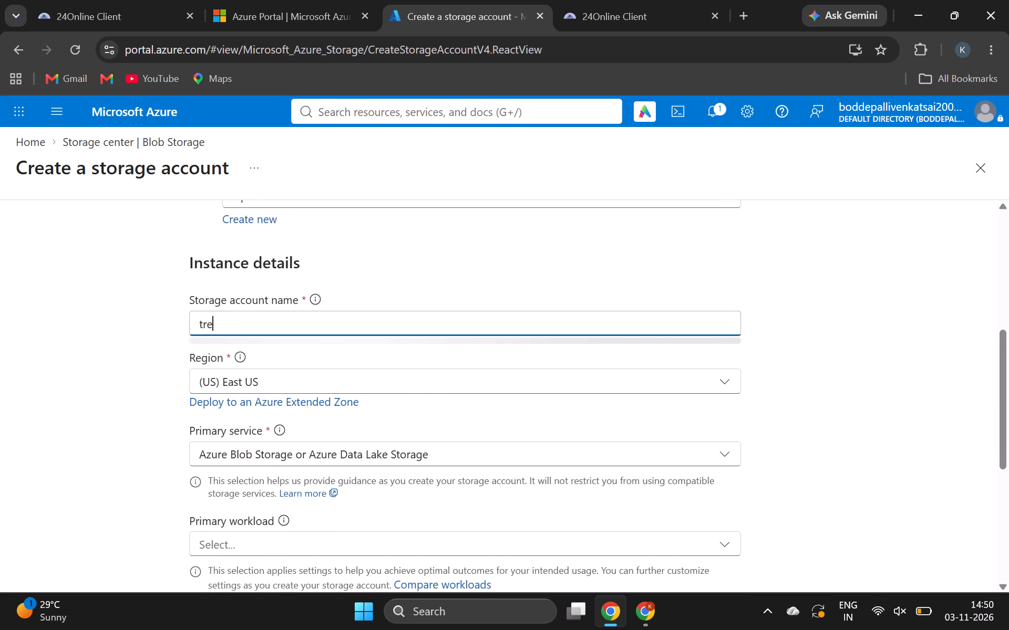
pyautogui.press('a')
pyautogui.click(119, 374)
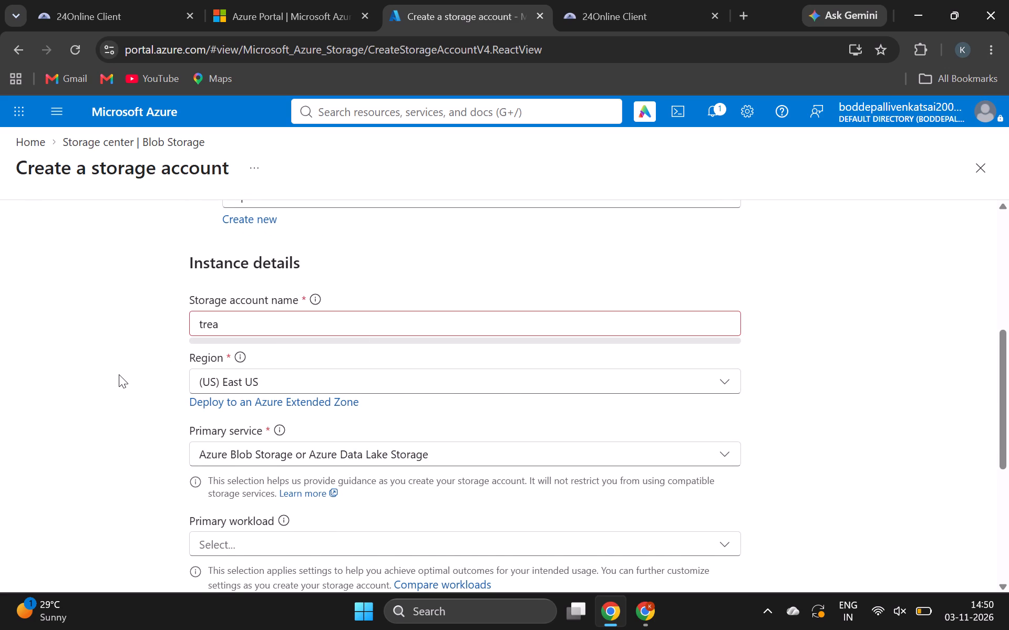
pyautogui.click(270, 312)
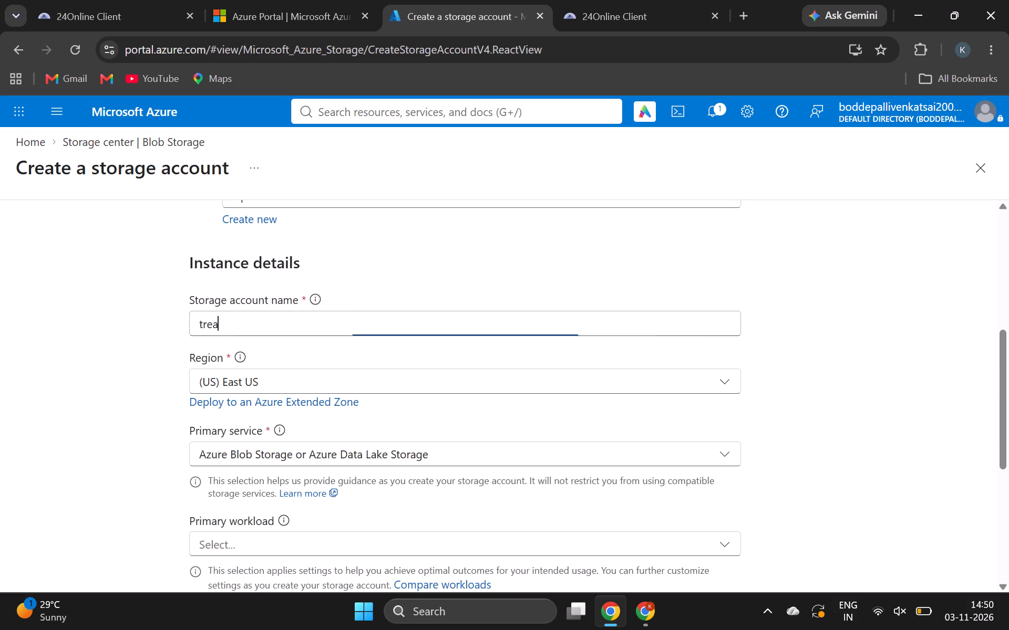
pyautogui.click(144, 434)
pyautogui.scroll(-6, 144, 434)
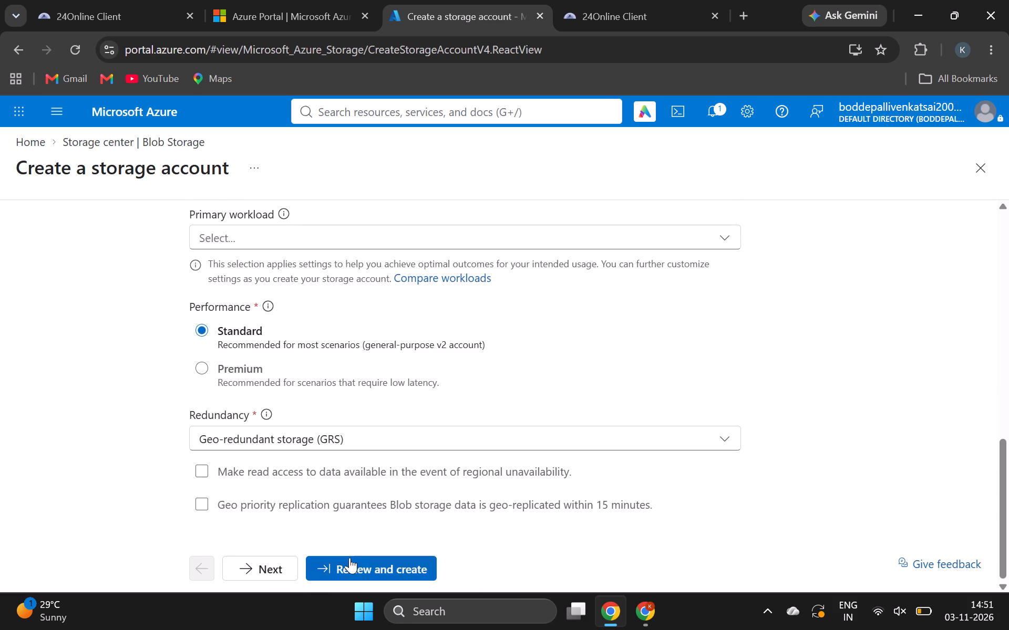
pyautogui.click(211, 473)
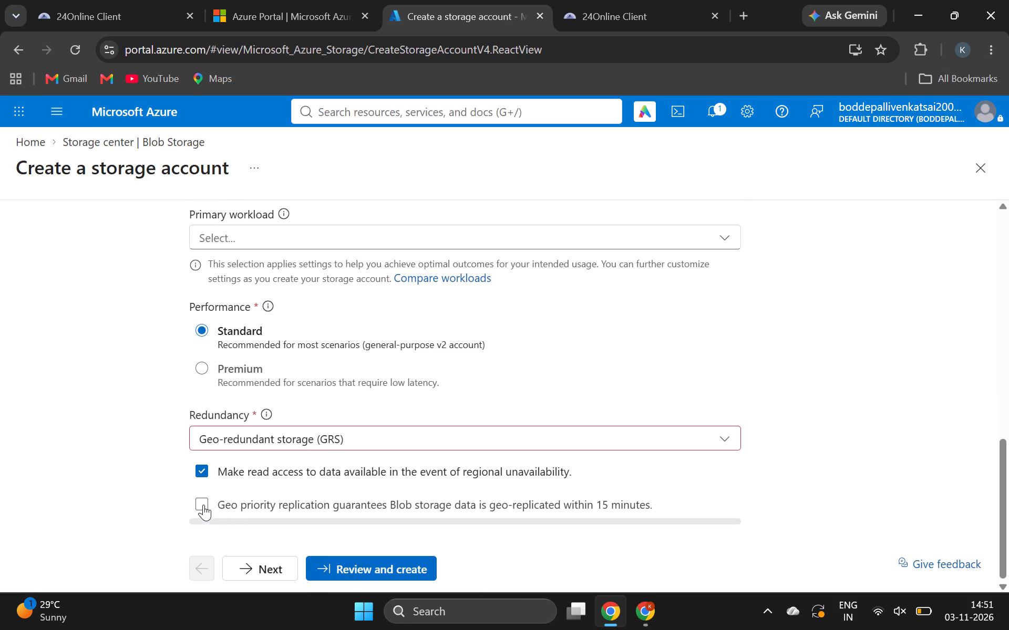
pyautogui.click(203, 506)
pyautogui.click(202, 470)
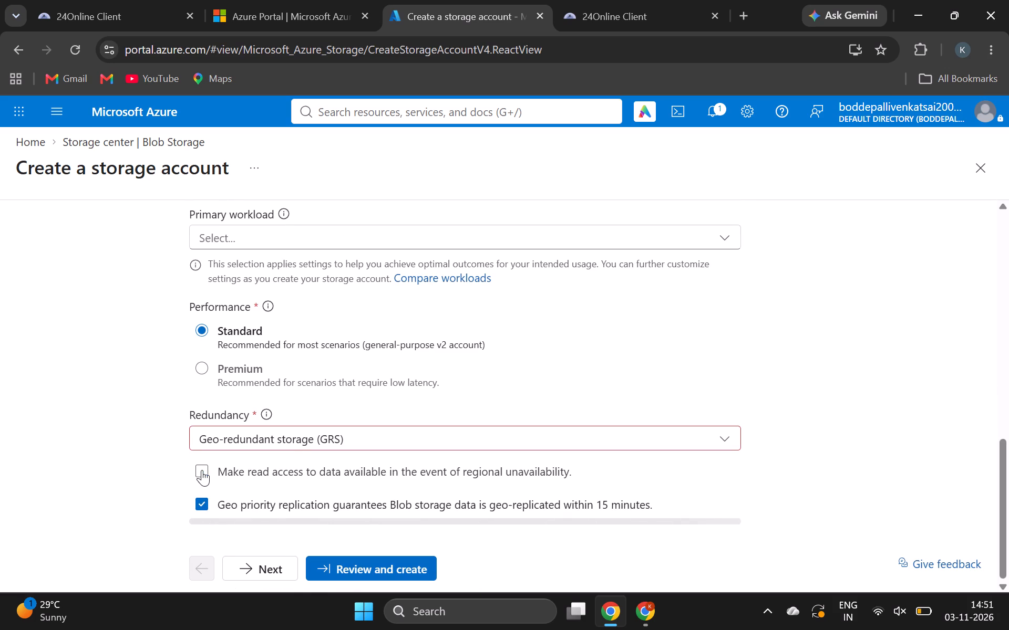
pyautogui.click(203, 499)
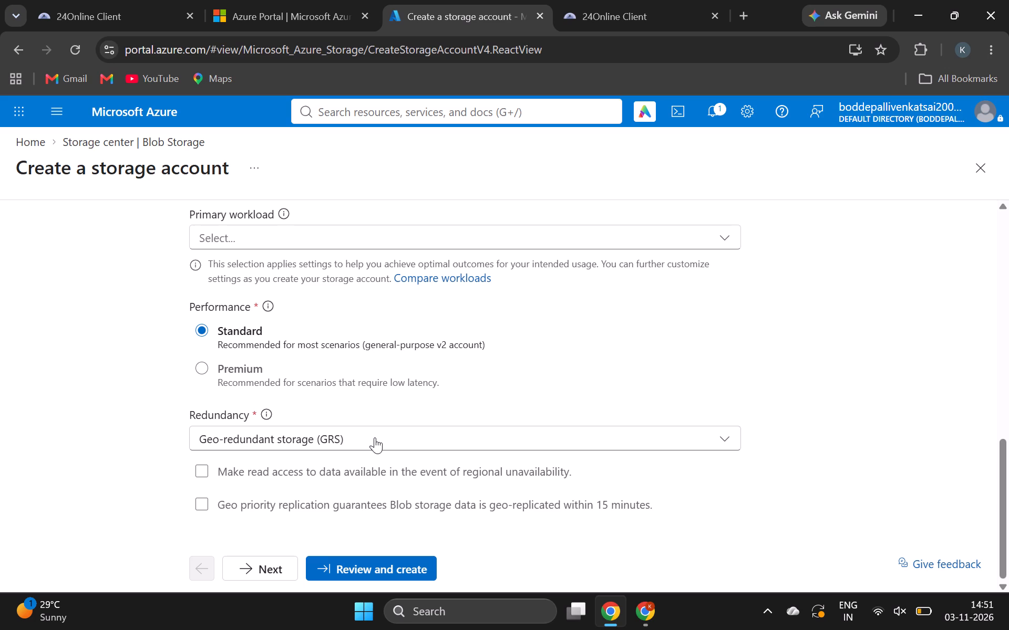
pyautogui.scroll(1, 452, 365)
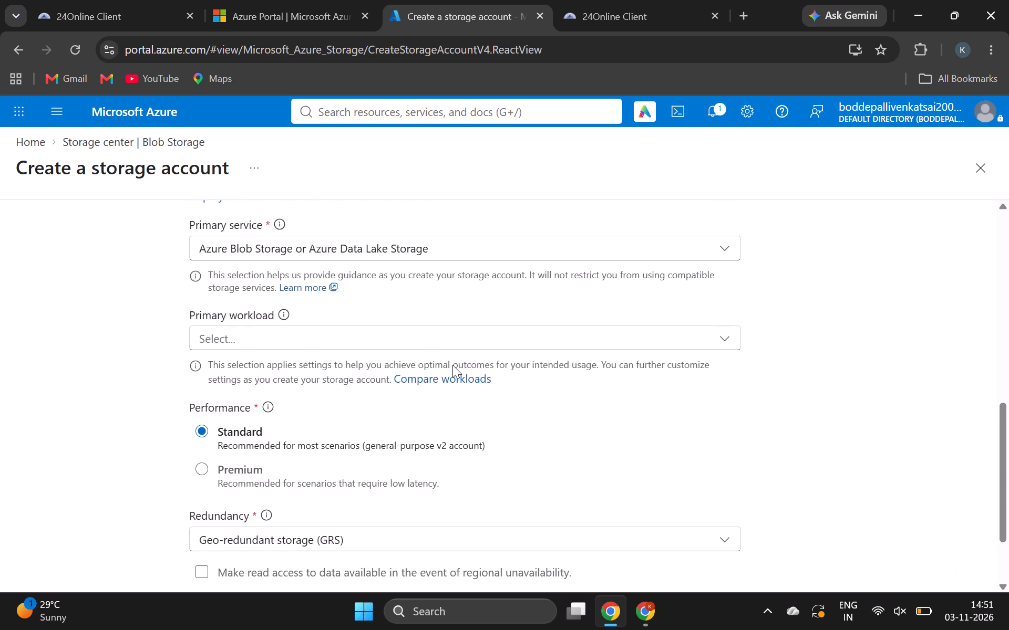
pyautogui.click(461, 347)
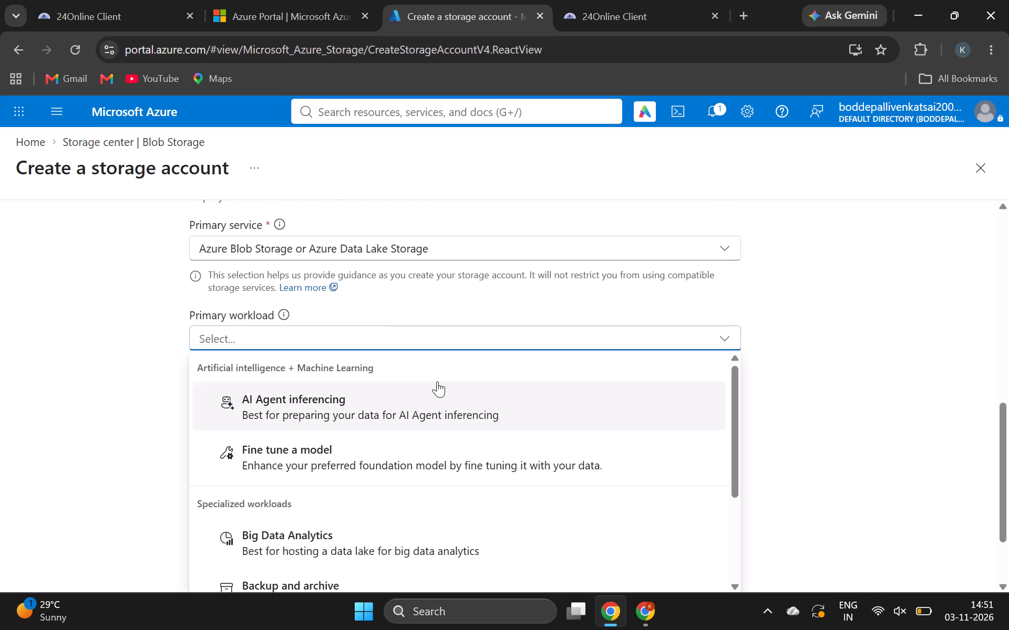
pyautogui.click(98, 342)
# Submit the storage account settings for validation and bring up the start of the Review + create summary.
pyautogui.scroll(-3, 326, 541)
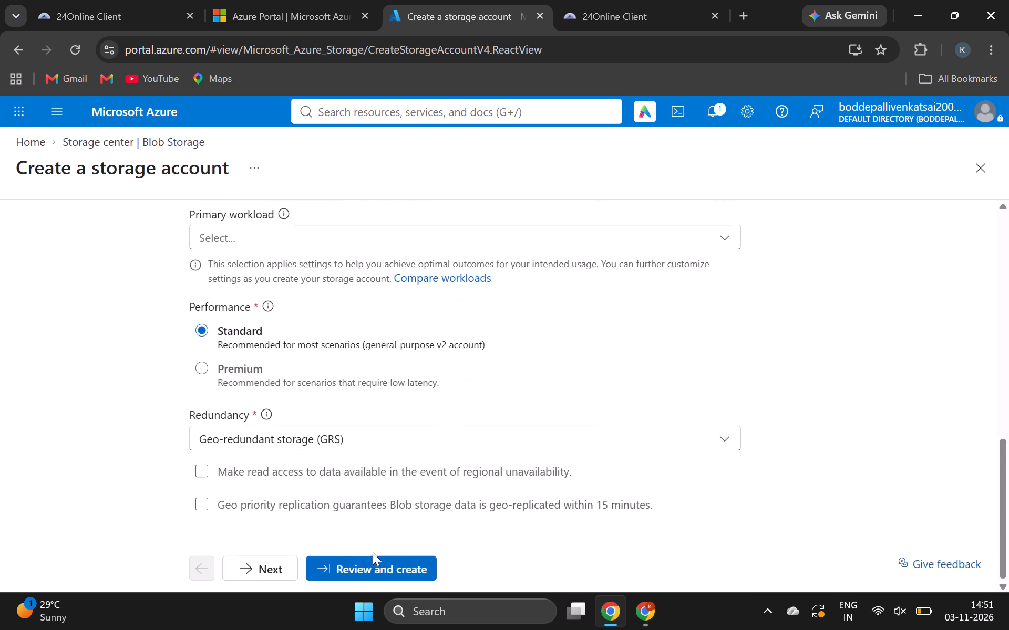
pyautogui.click(372, 568)
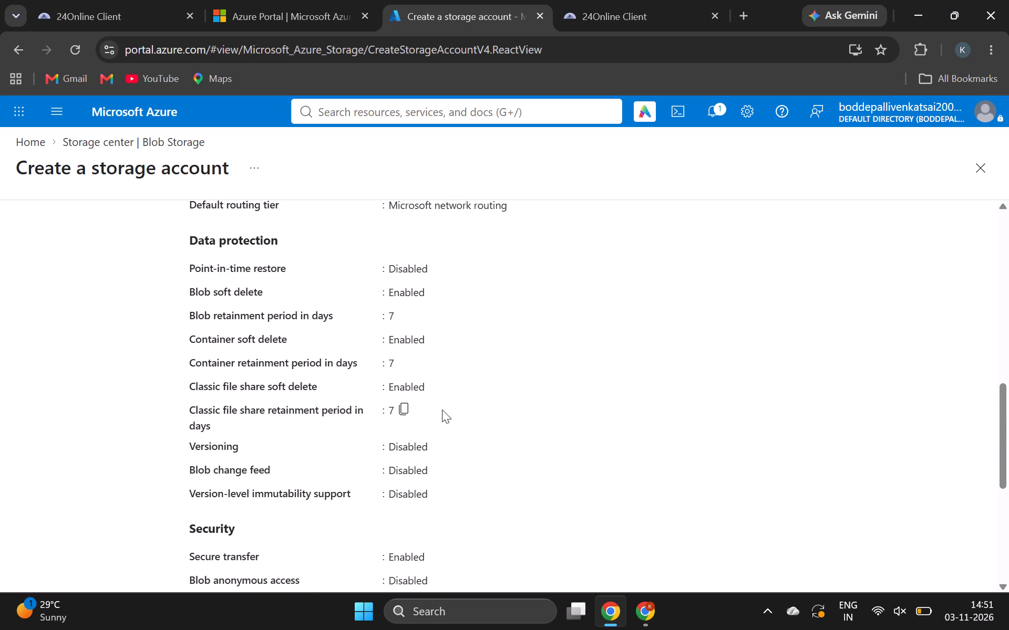
pyautogui.scroll(7, 442, 409)
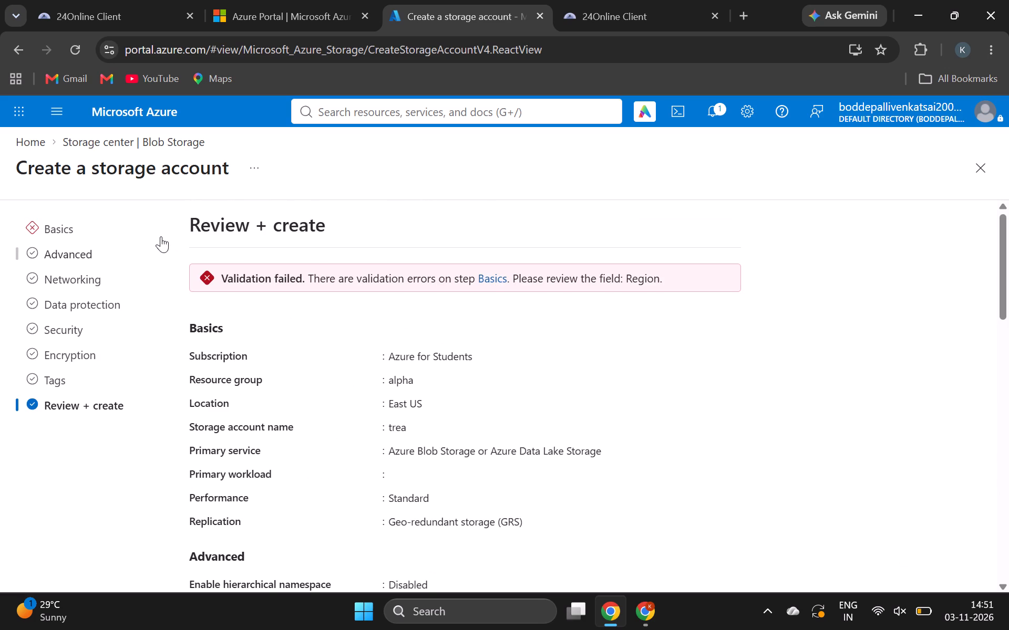
pyautogui.click(161, 236)
pyautogui.scroll(-2, 403, 404)
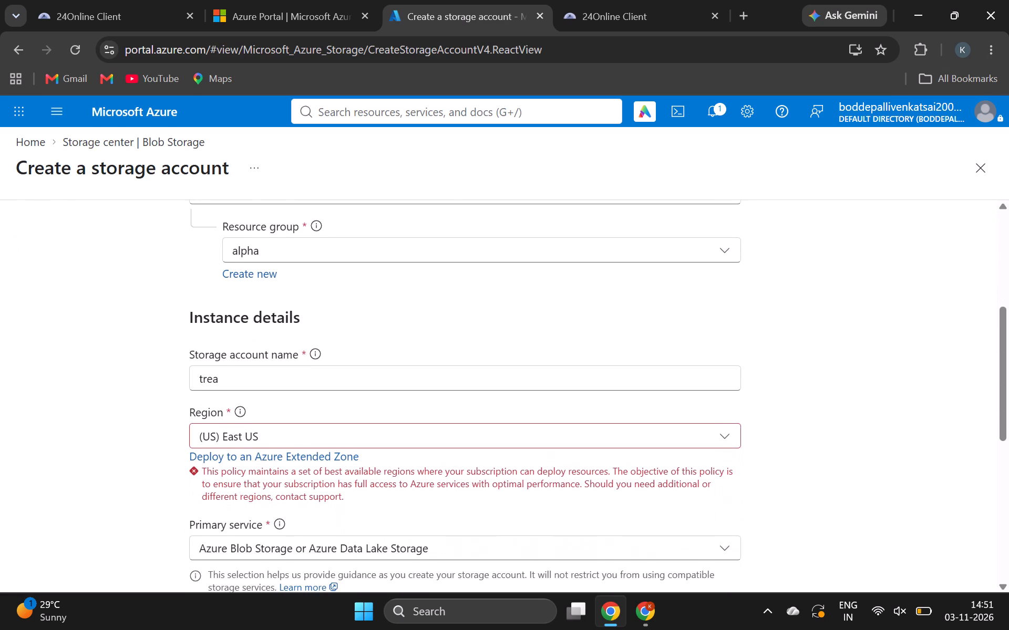
pyautogui.click(411, 423)
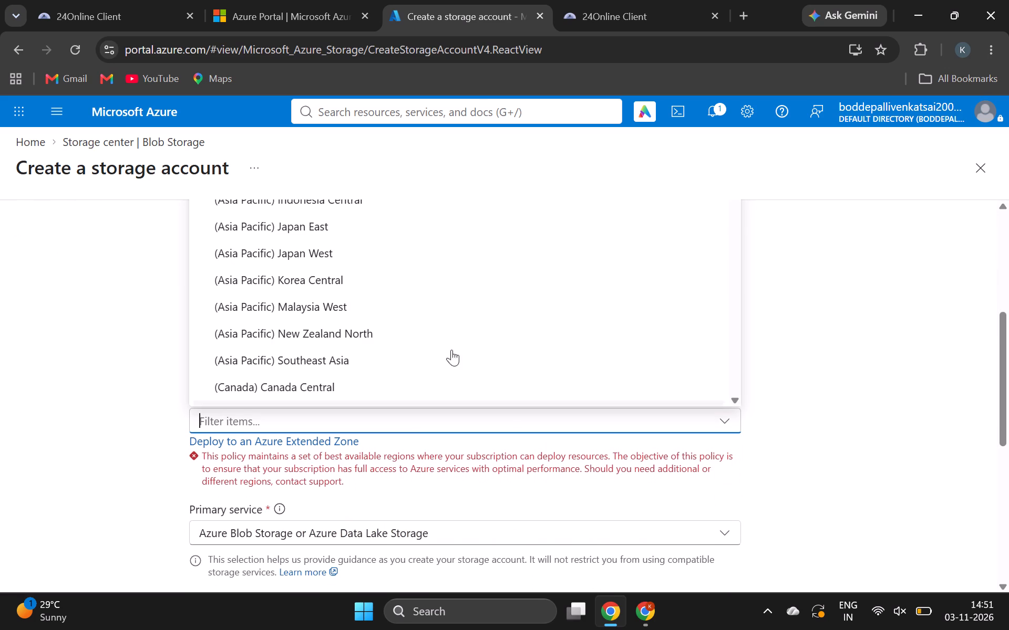
pyautogui.click(609, 0)
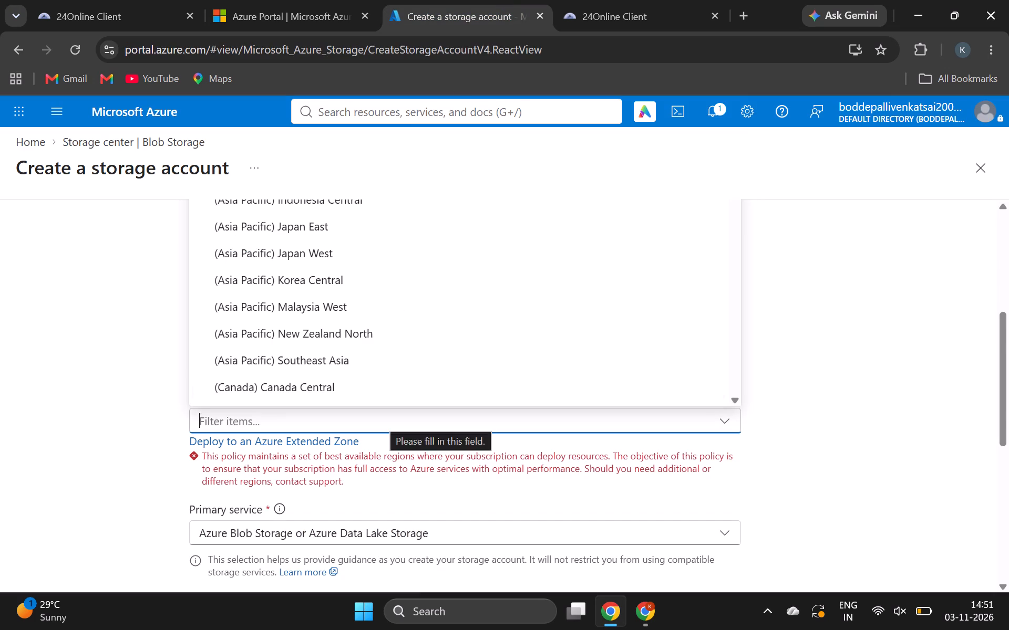
pyautogui.scroll(6, 343, 269)
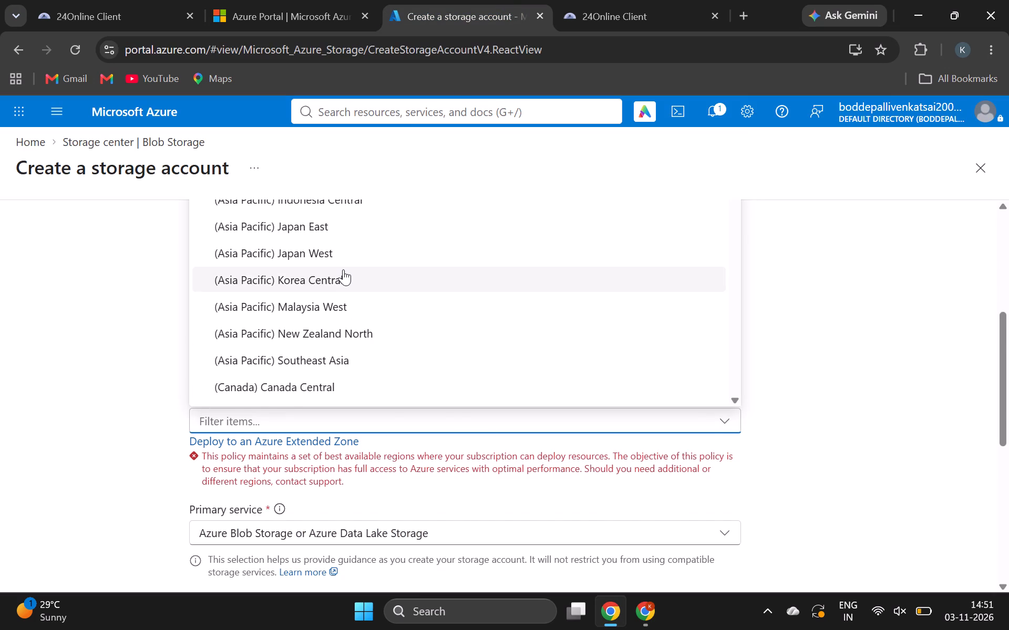
pyautogui.click(343, 269)
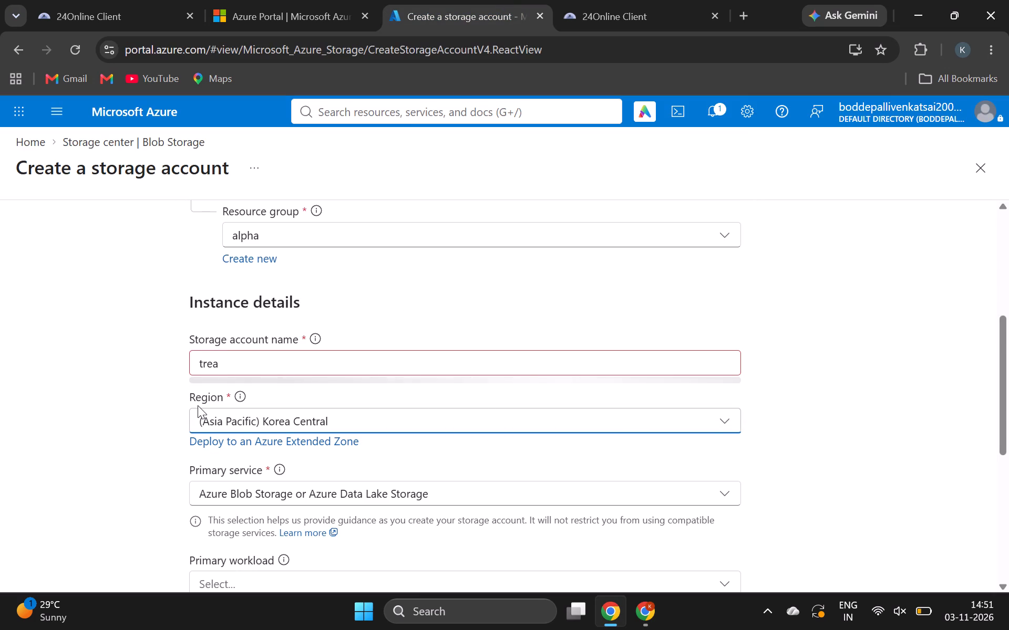
# Change the storage account name to tzoo.
pyautogui.click(249, 365)
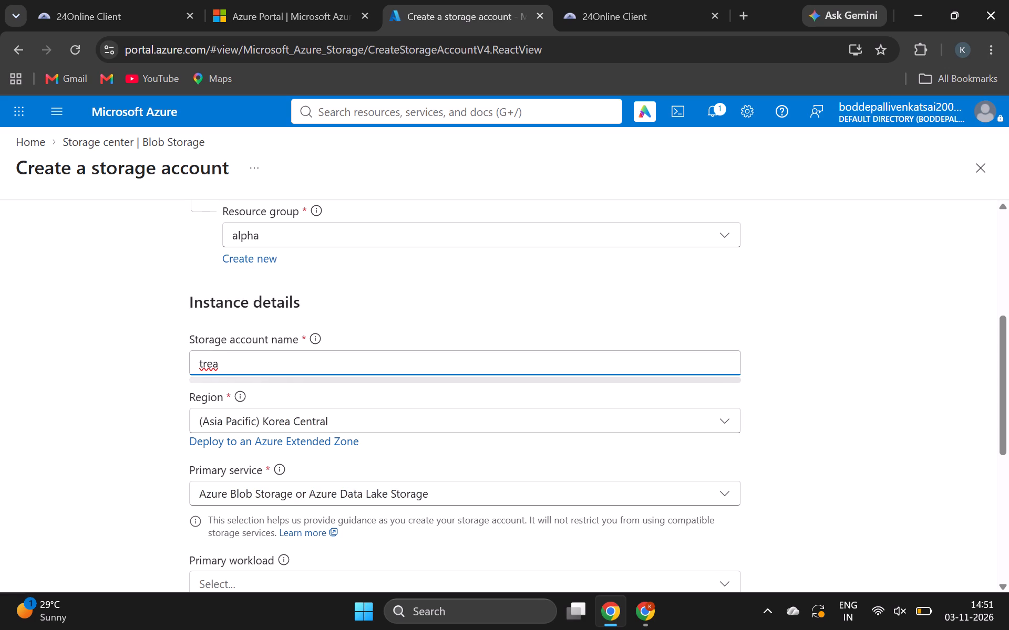
pyautogui.press('BackSpace')
pyautogui.press('BackSpace')
pyautogui.press('BackSpace')
pyautogui.press('z')
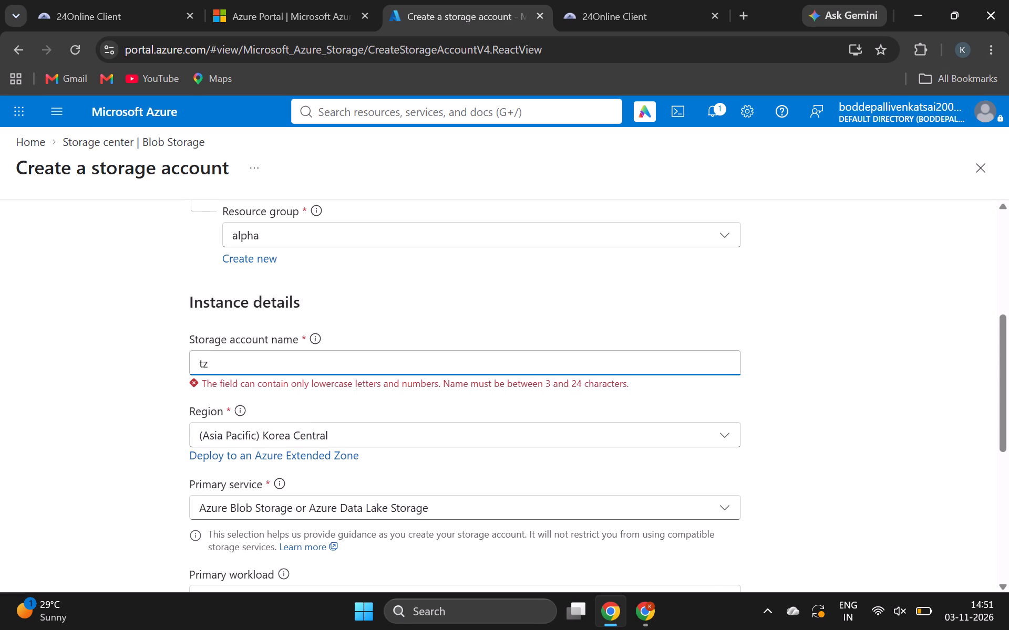
pyautogui.write('oo')
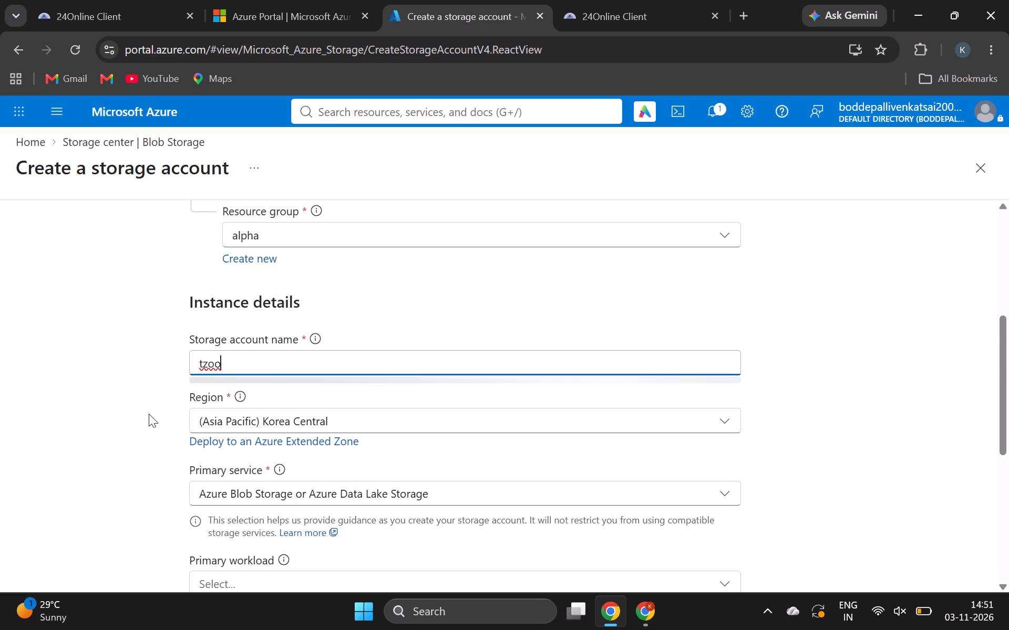
pyautogui.click(149, 414)
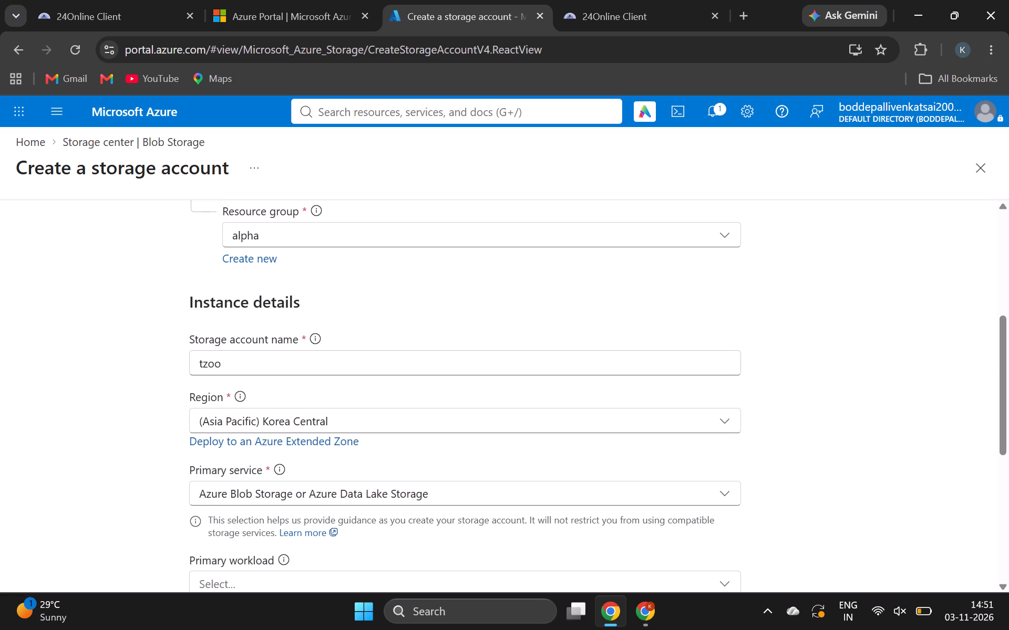
pyautogui.click(126, 453)
# Submit the tzoo storage account settings for validation and create the account.
pyautogui.scroll(-7, 126, 453)
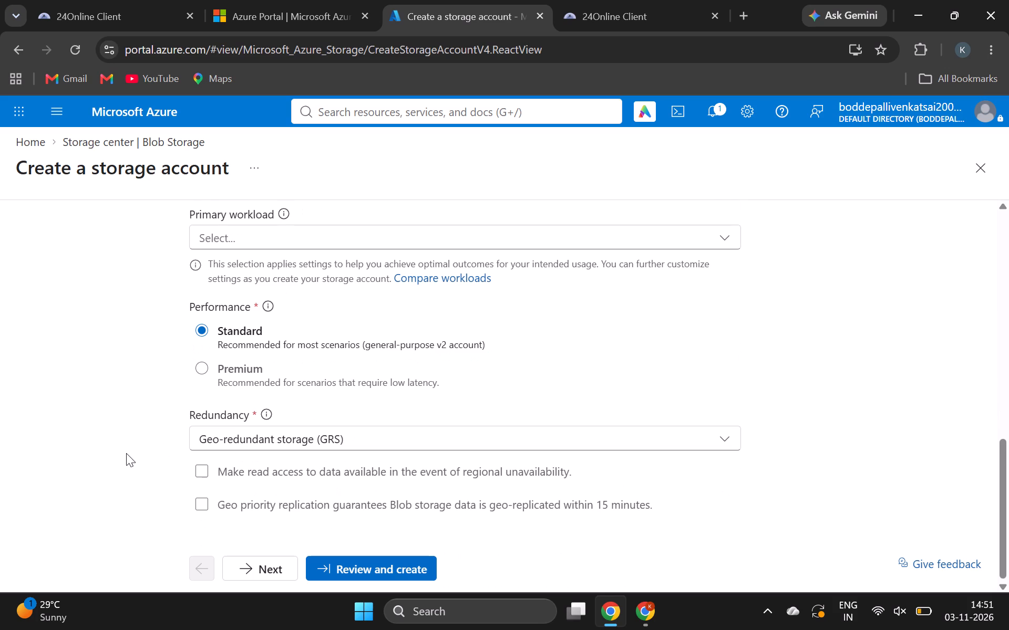
pyautogui.click(348, 558)
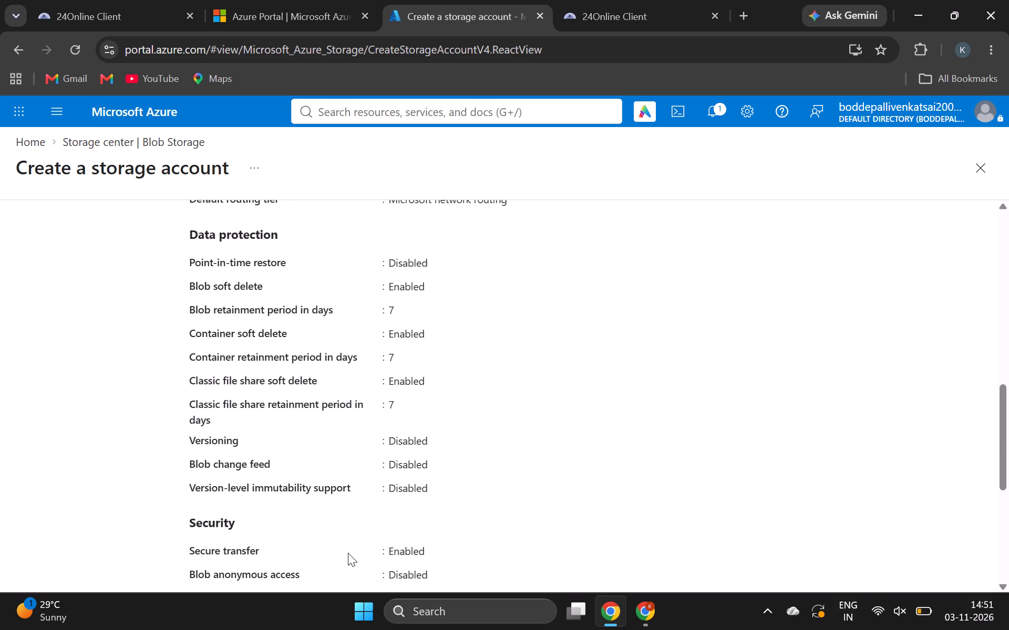
pyautogui.scroll(5, 314, 451)
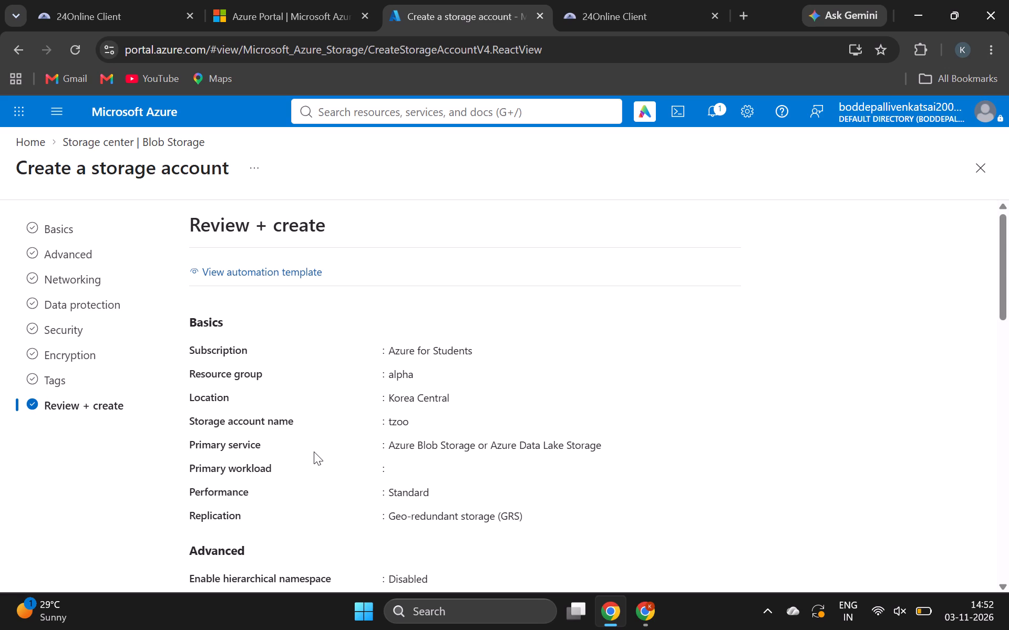
pyautogui.scroll(-5, 314, 451)
pyautogui.click(344, 562)
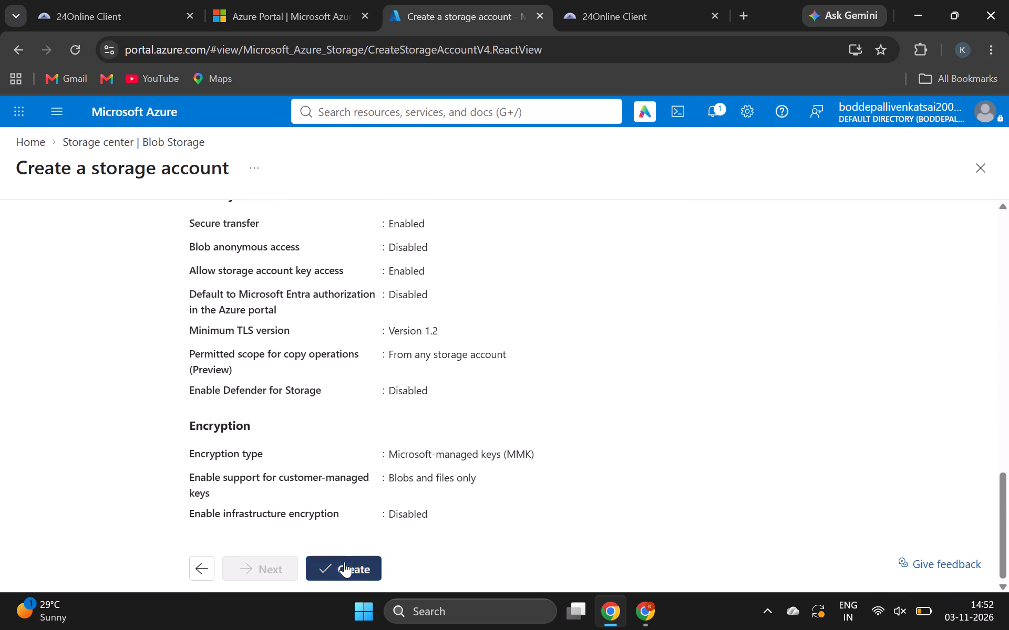
pyautogui.scroll(4, 374, 392)
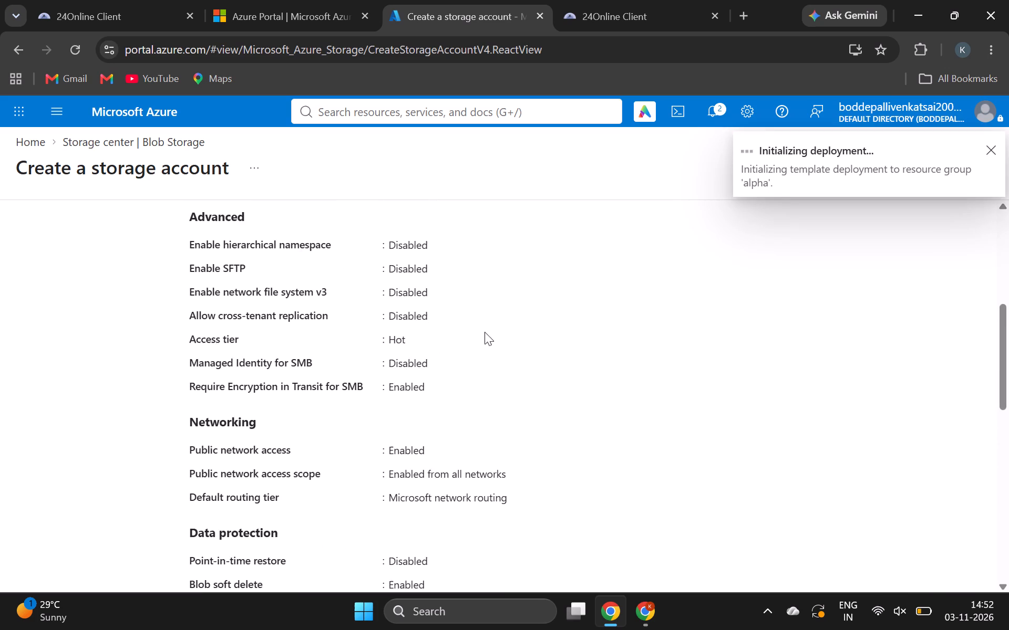
pyautogui.scroll(5, 515, 319)
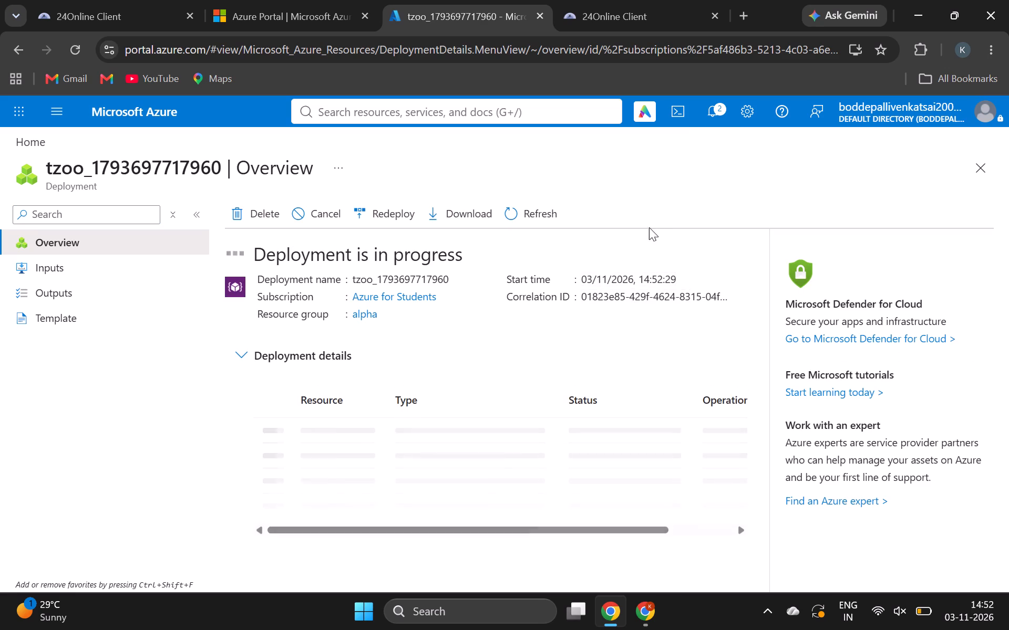
# Start a screen capture and revert Adobe Express Photos' takeover of the screenshot shortcut.
pyautogui.click(655, 226)
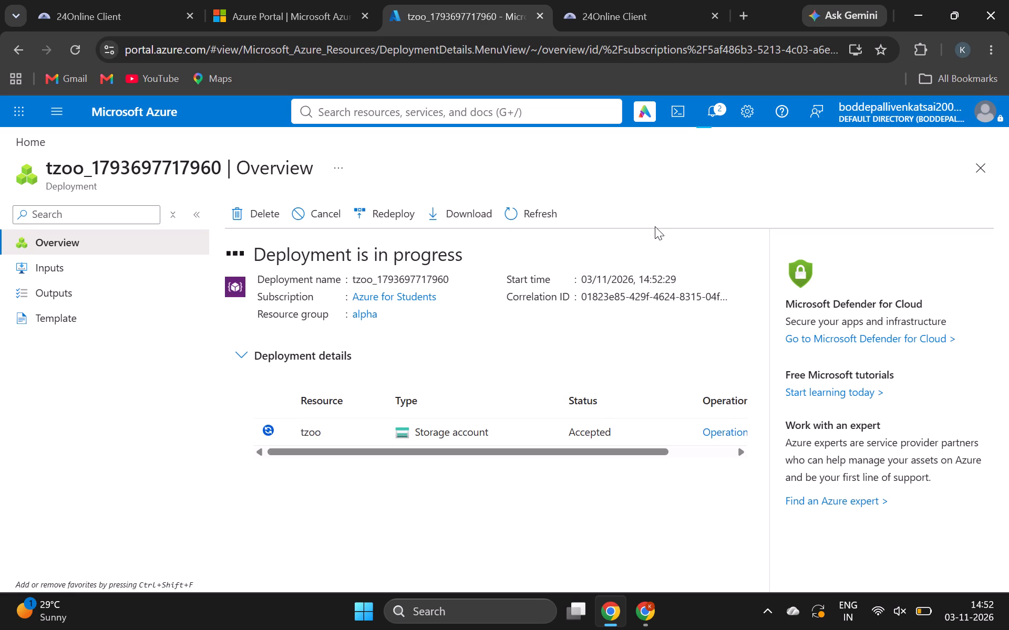
pyautogui.press('Print')
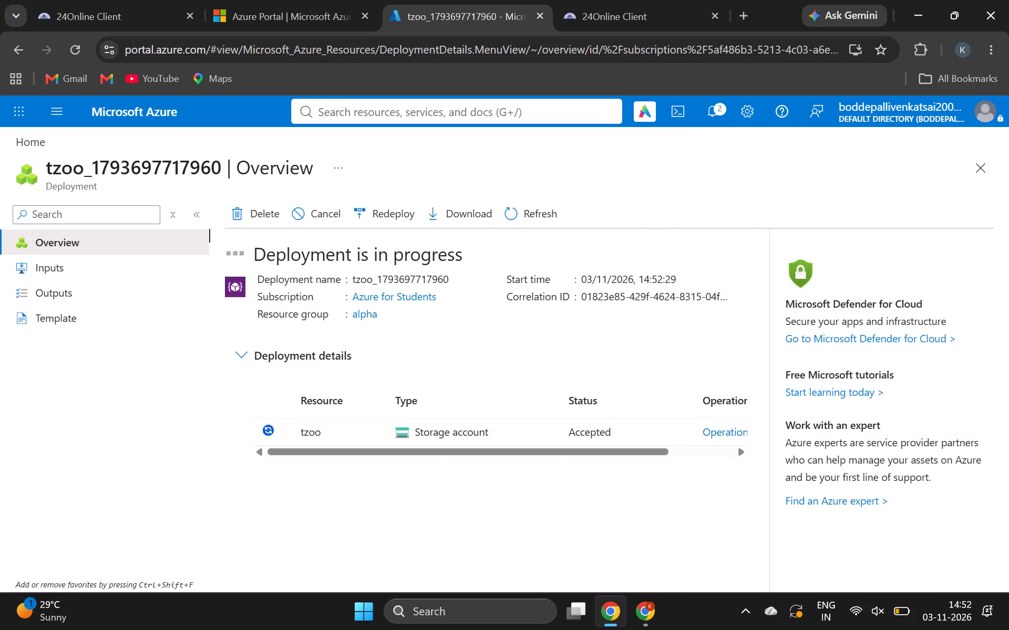
pyautogui.press('Print')
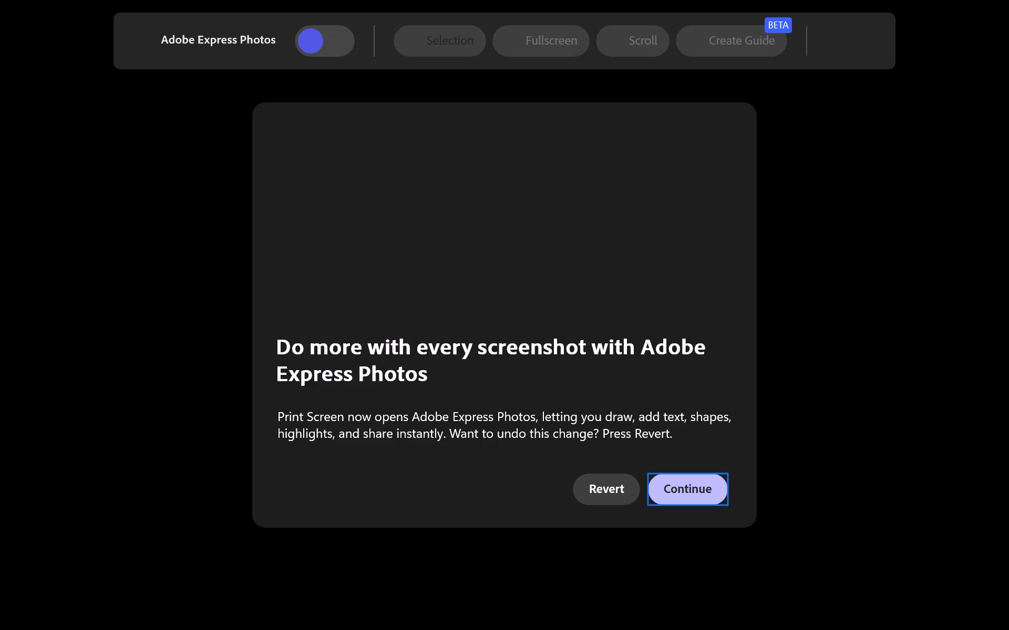
pyautogui.click(601, 500)
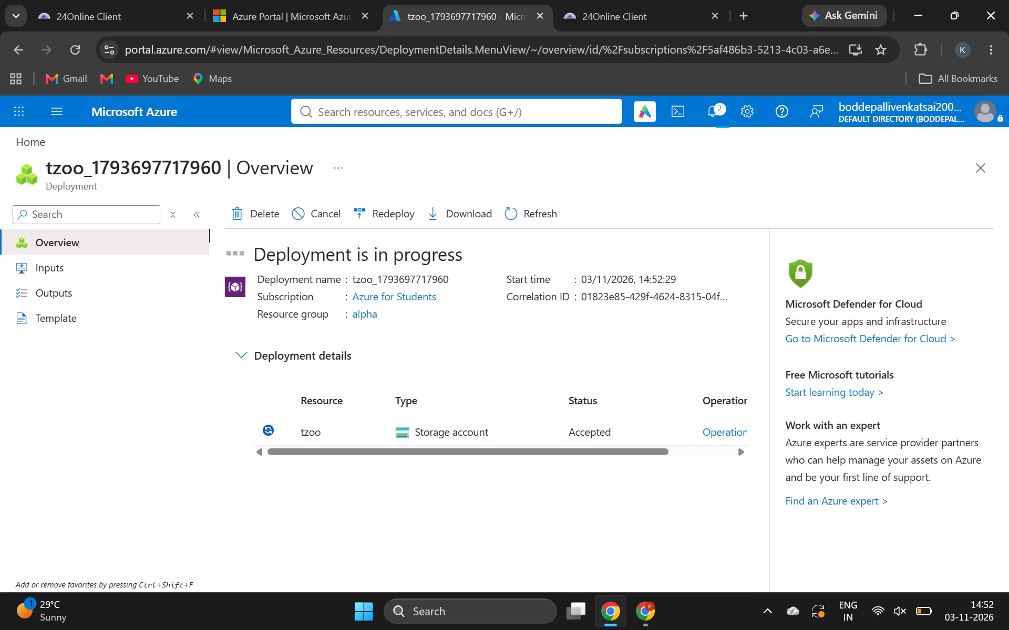
pyautogui.press('Print')
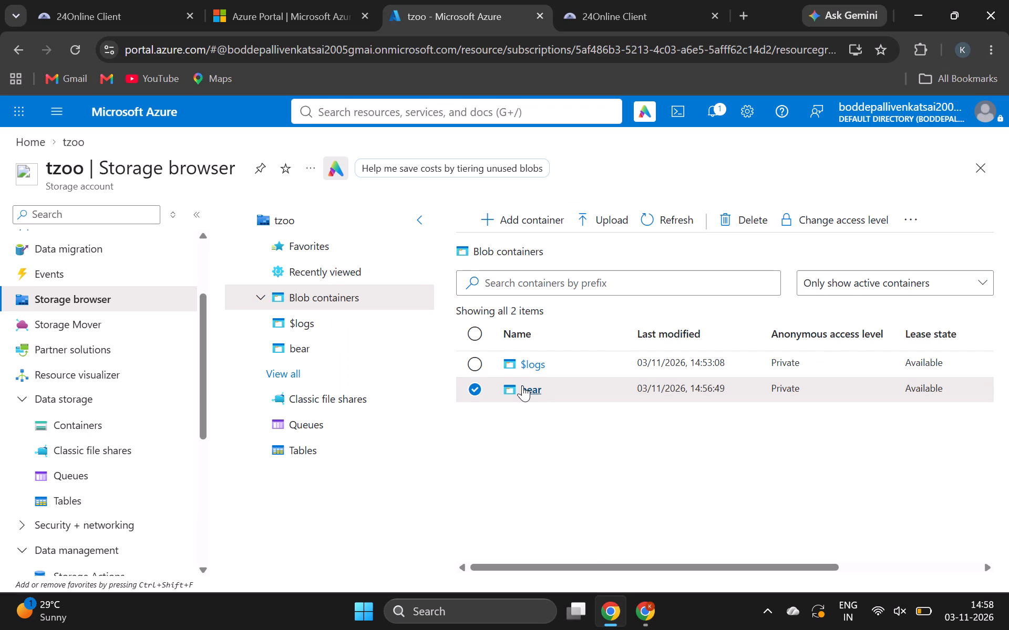
pyautogui.click(522, 385)
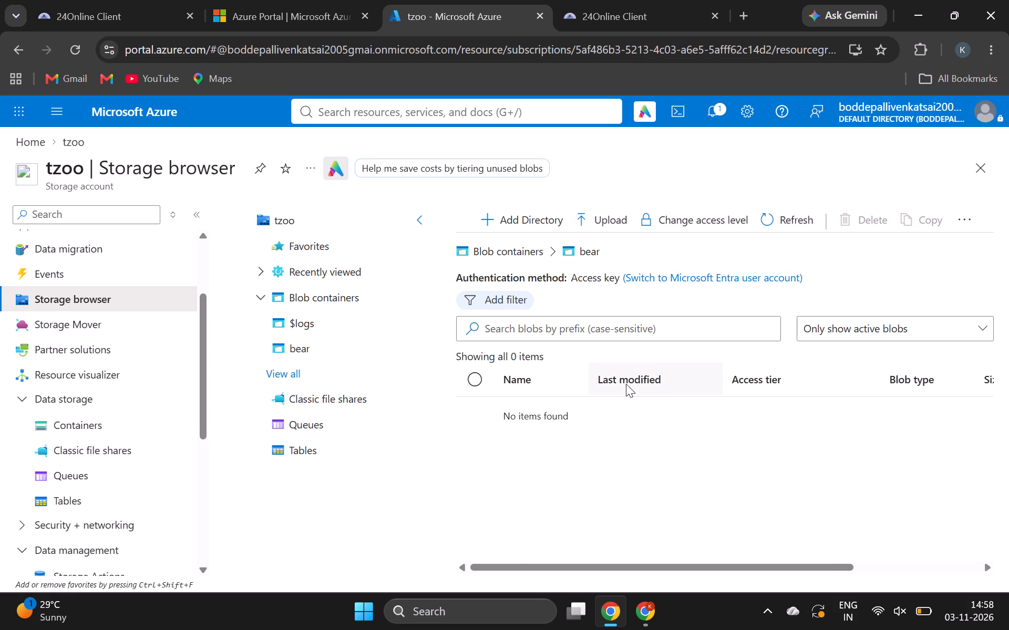
# Upload WhatsApp Image 2026-11-02 at 8.12.09 PM from Downloads to the bear container, with overwriting of existing files enabled.
pyautogui.click(596, 219)
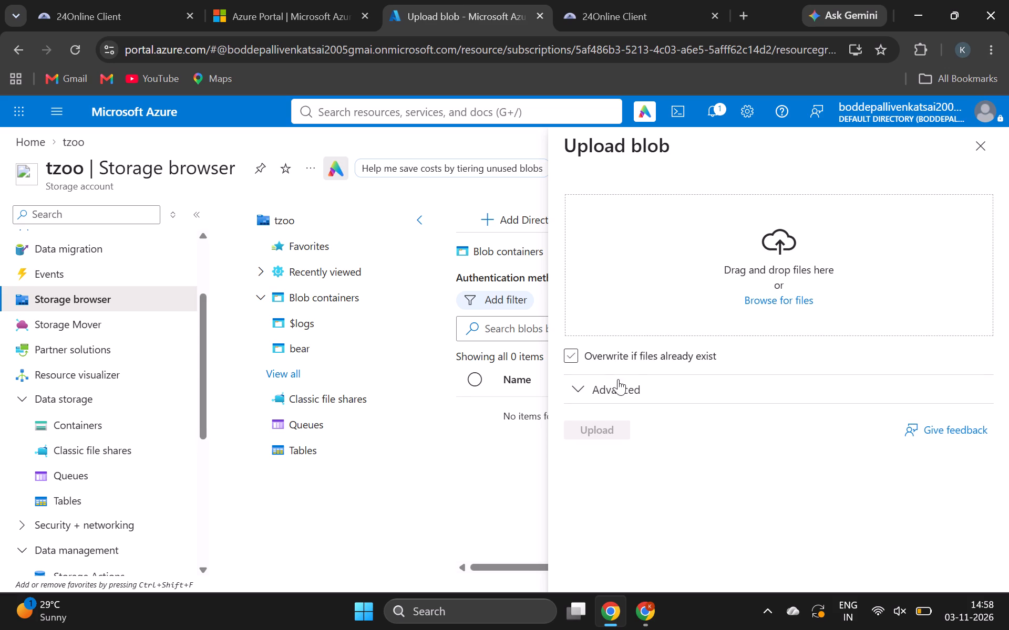
pyautogui.click(577, 353)
pyautogui.click(775, 300)
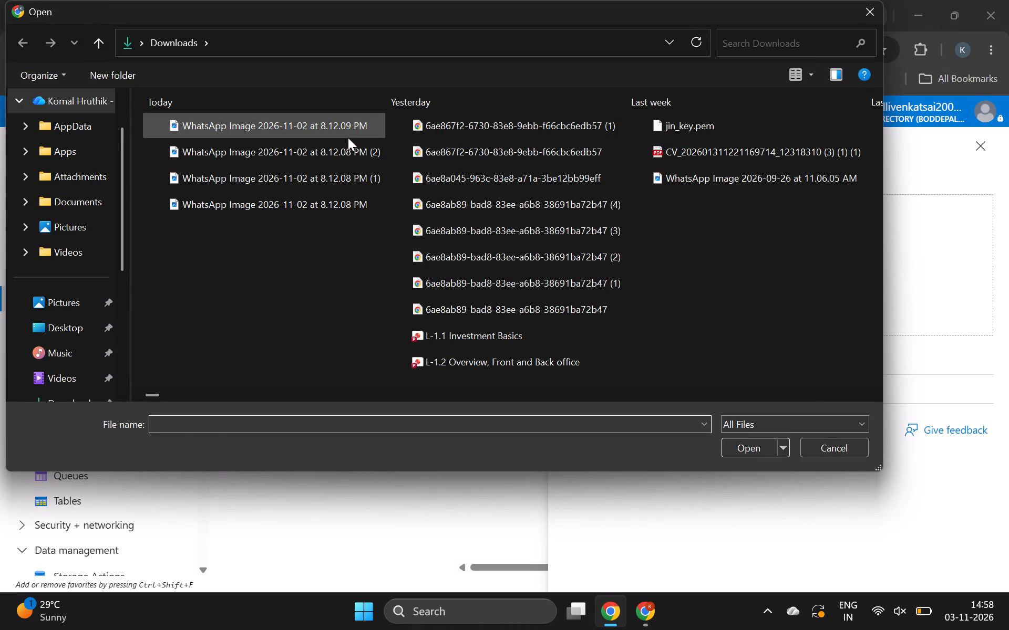
pyautogui.click(348, 138)
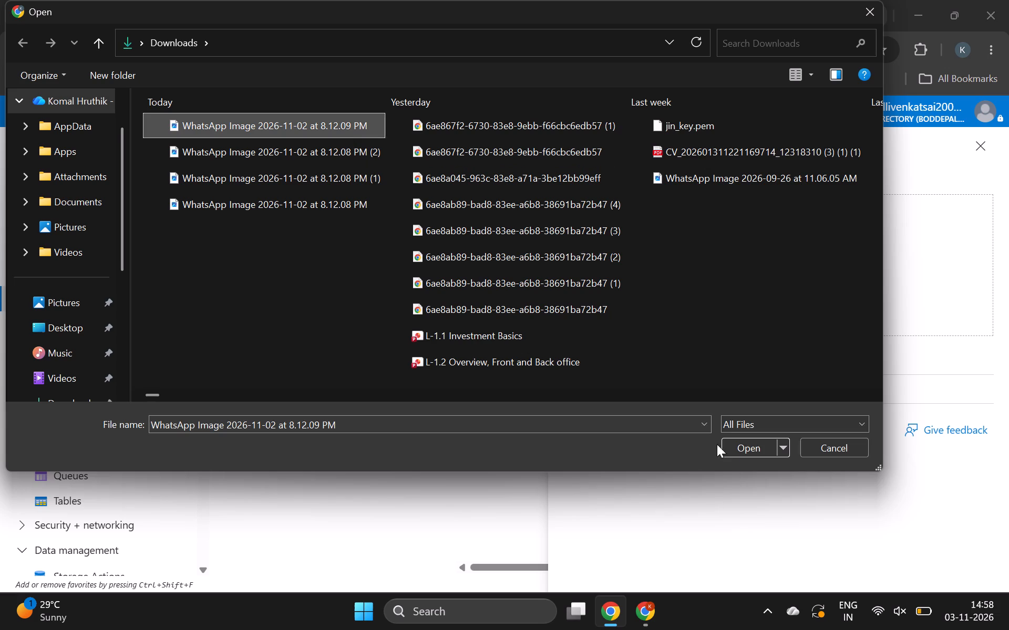
pyautogui.click(755, 449)
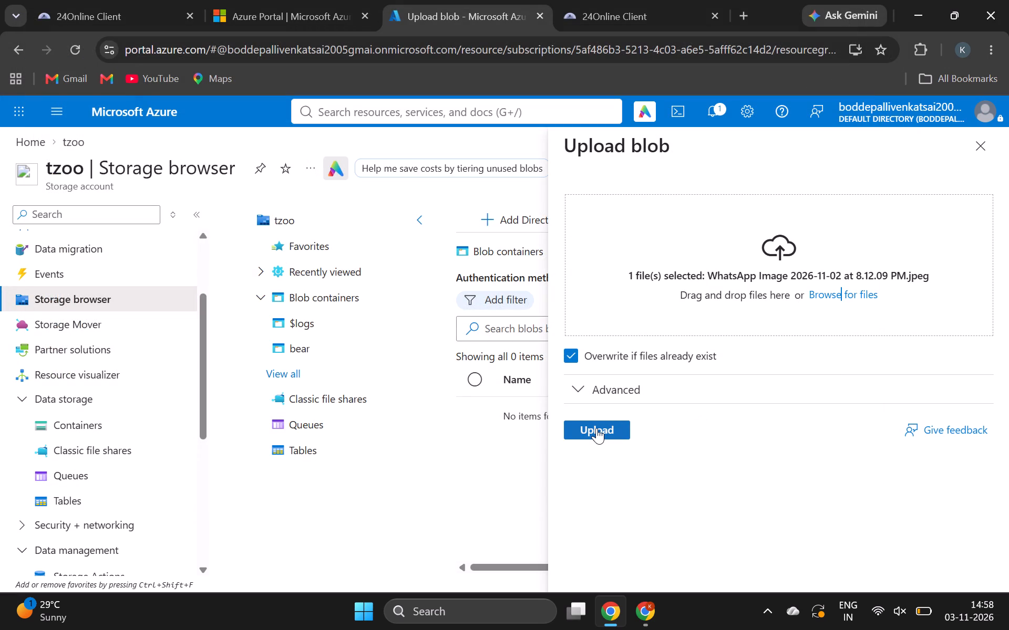
pyautogui.click(596, 428)
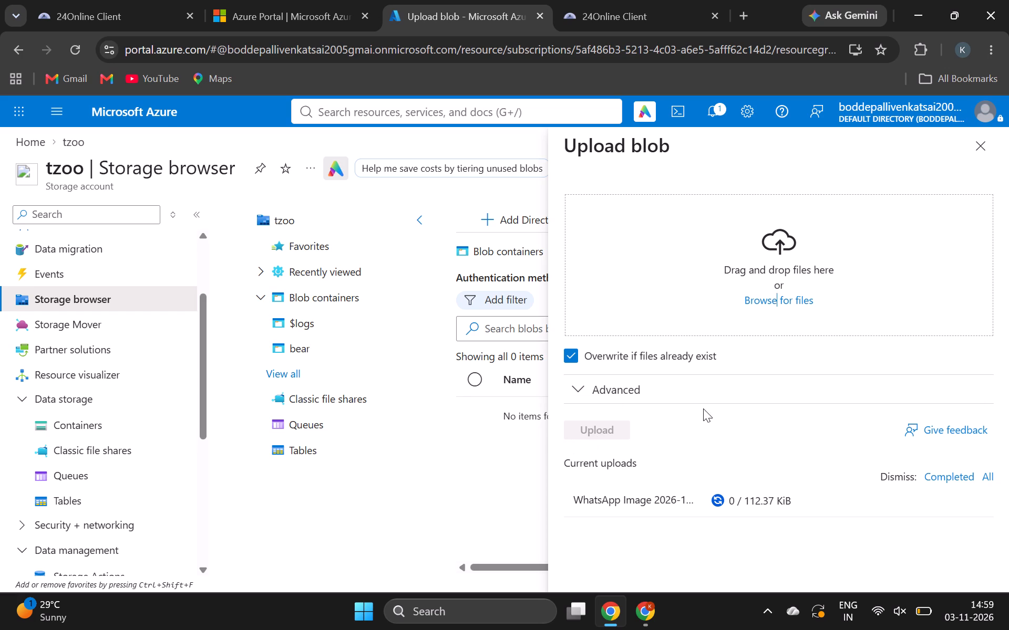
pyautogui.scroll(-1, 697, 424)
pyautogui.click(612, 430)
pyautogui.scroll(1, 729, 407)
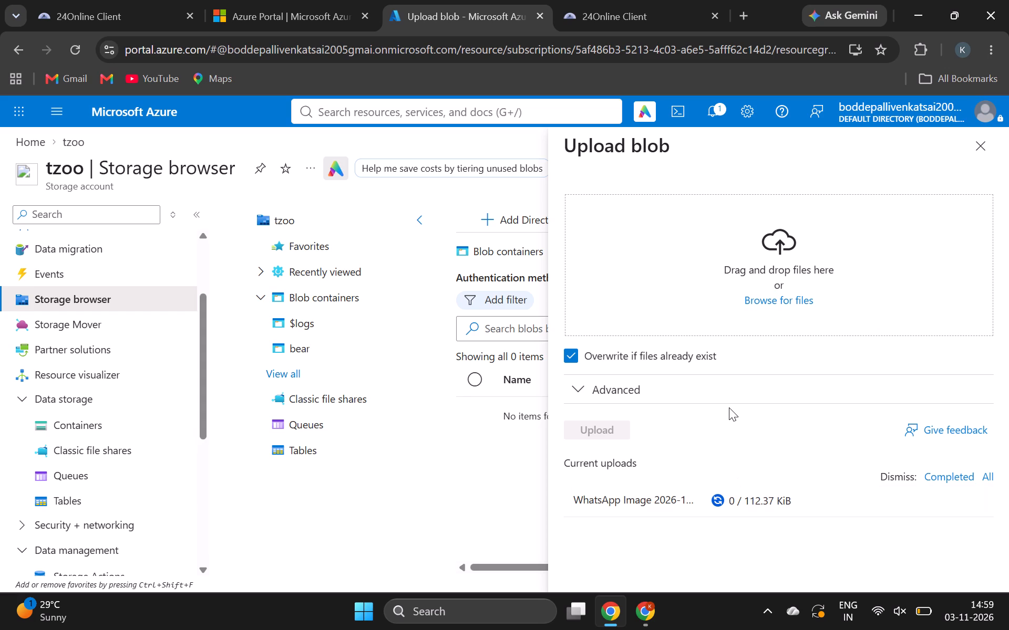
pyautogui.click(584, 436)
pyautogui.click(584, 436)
# Upload the L-1.1 Investment Basics presentation from Downloads to the bear container, keeping overwriting of existing files enabled.
pyautogui.click(767, 296)
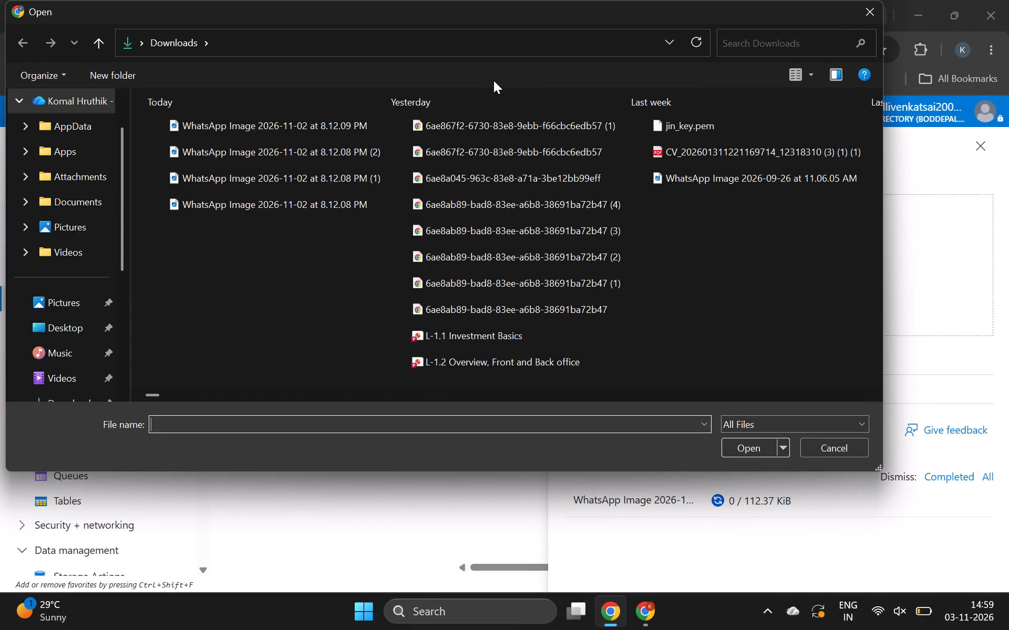
pyautogui.click(505, 123)
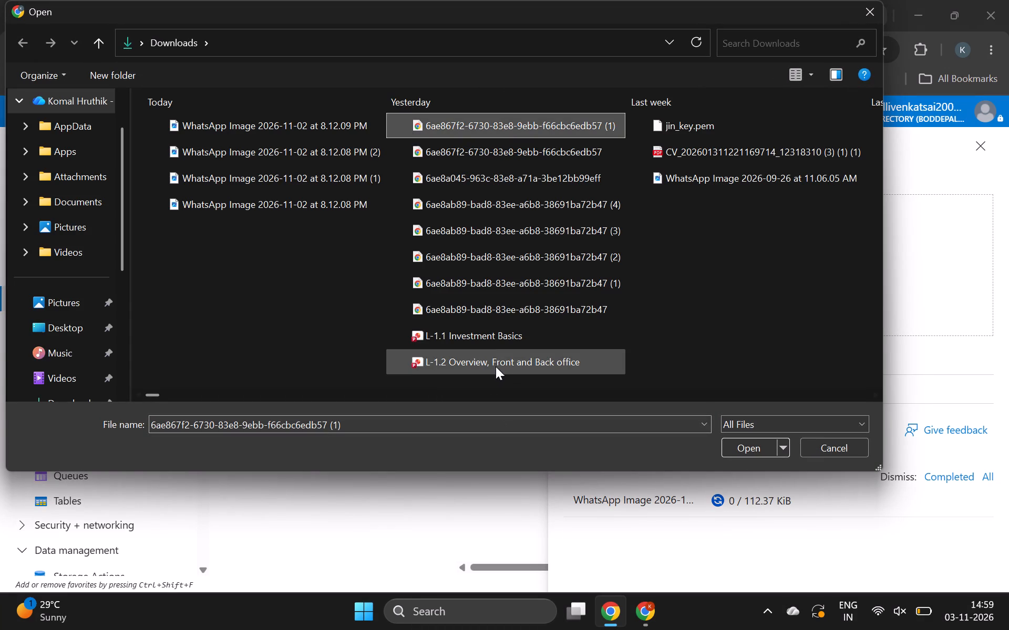
pyautogui.click(499, 339)
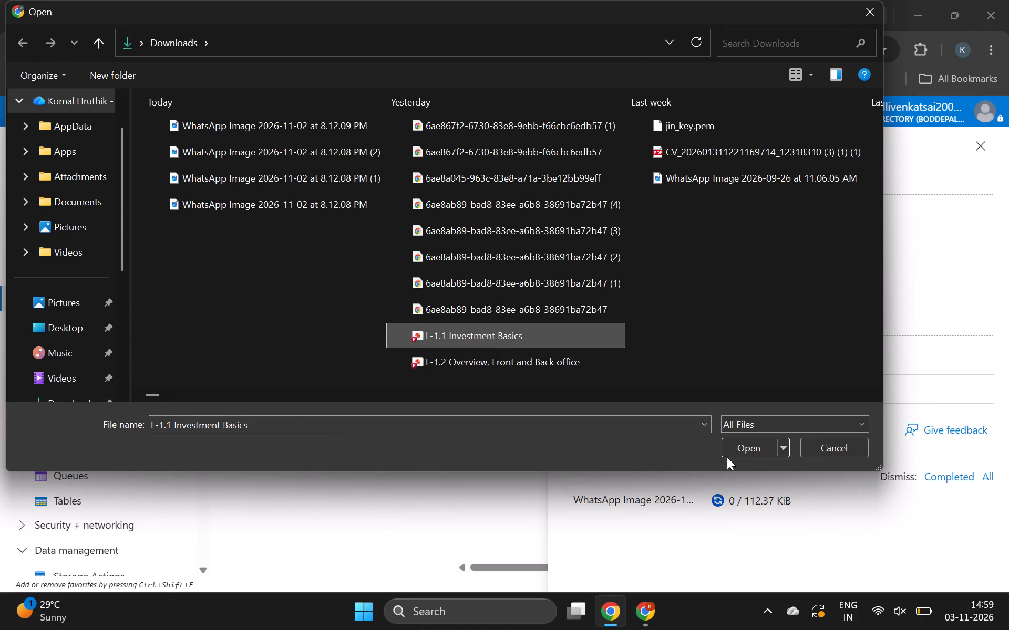
pyautogui.click(736, 449)
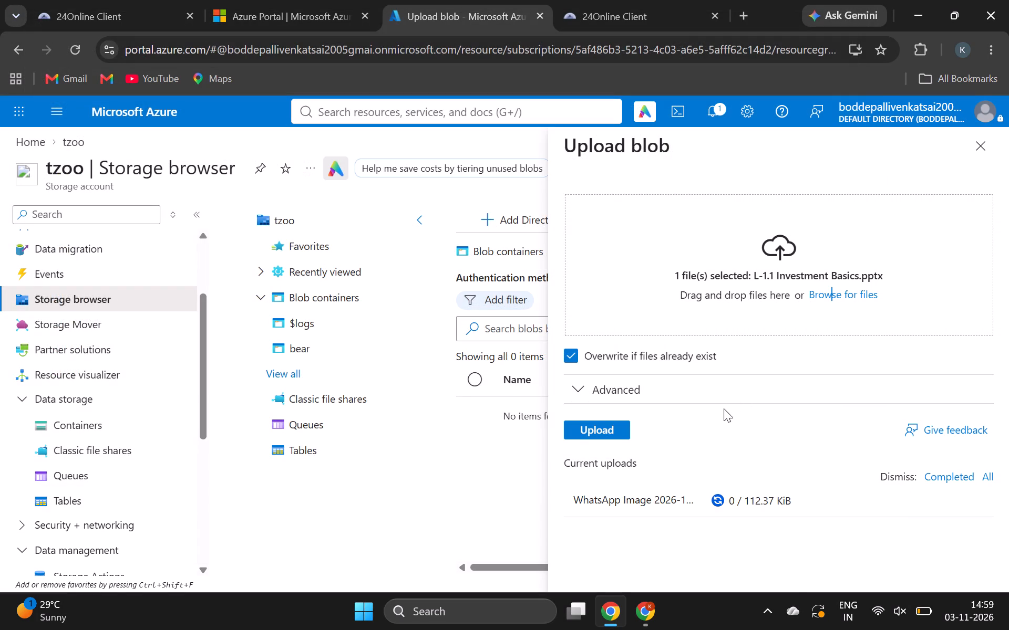
pyautogui.click(619, 428)
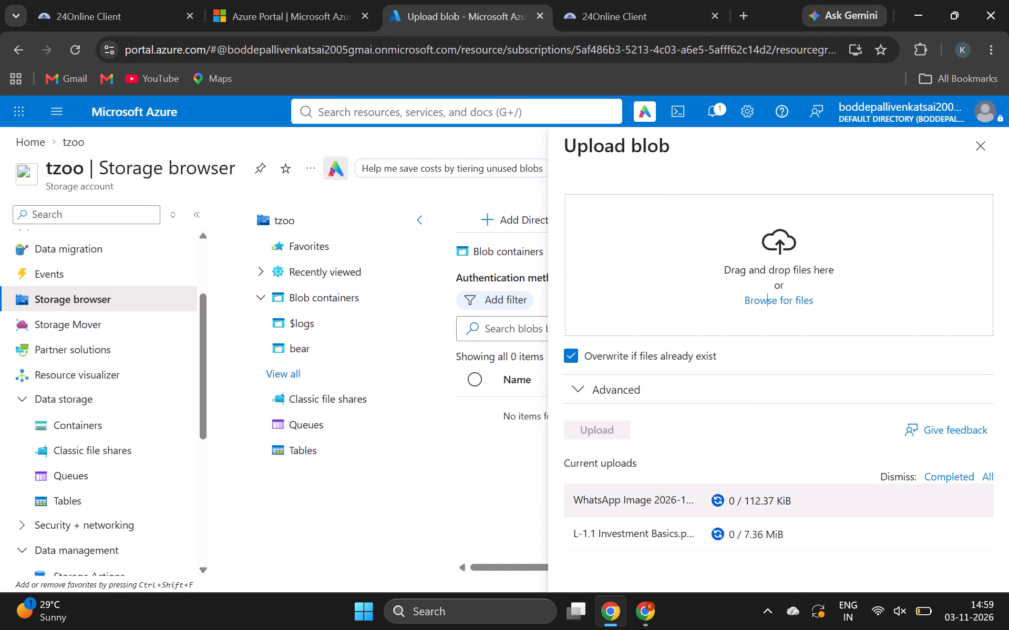
pyautogui.click(717, 535)
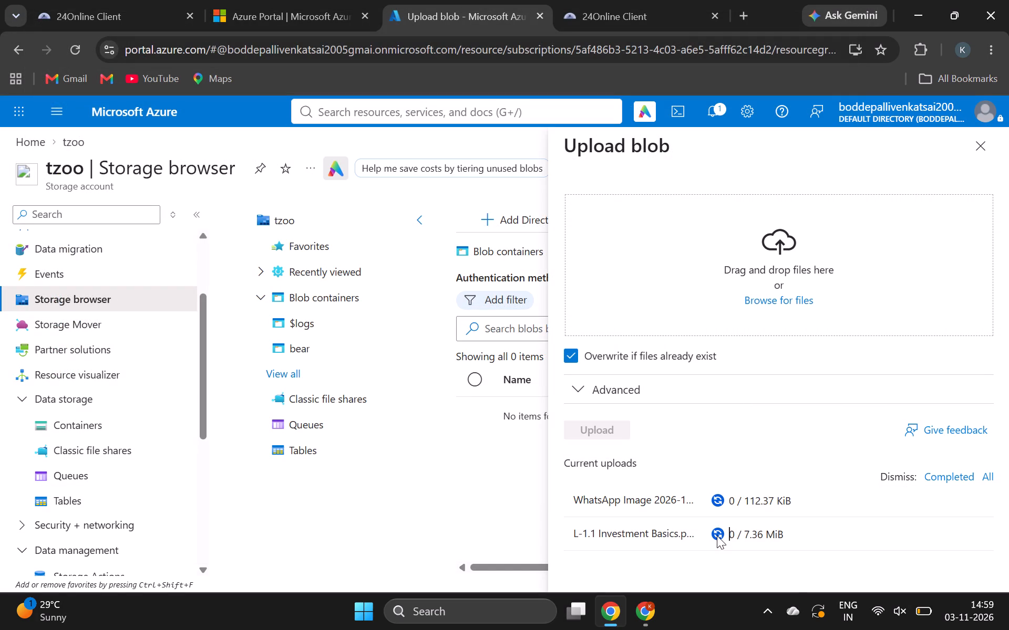
pyautogui.doubleClick(717, 535)
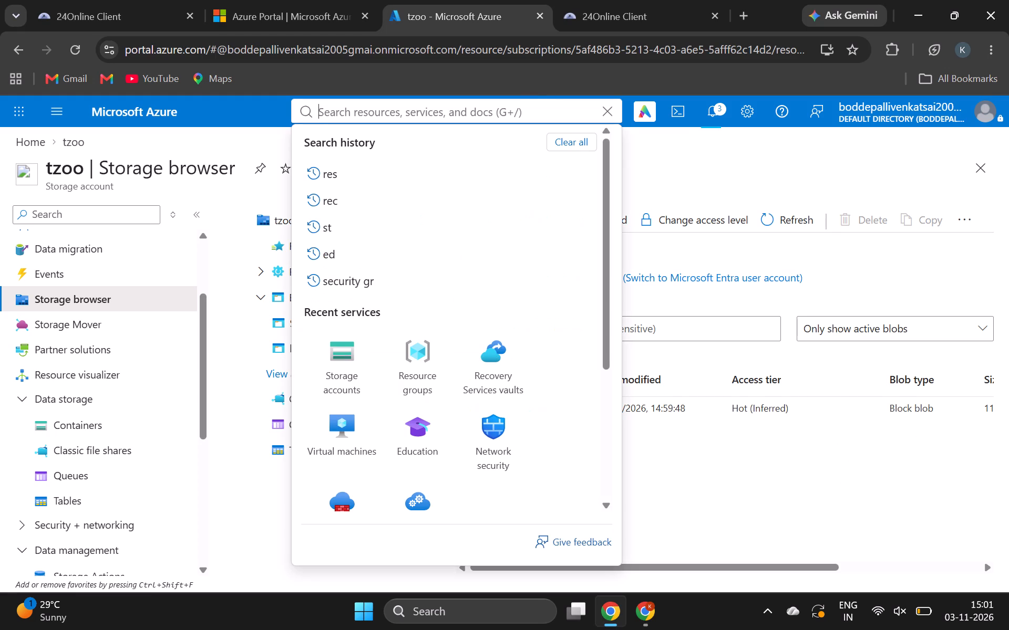
pyautogui.write('nsg')
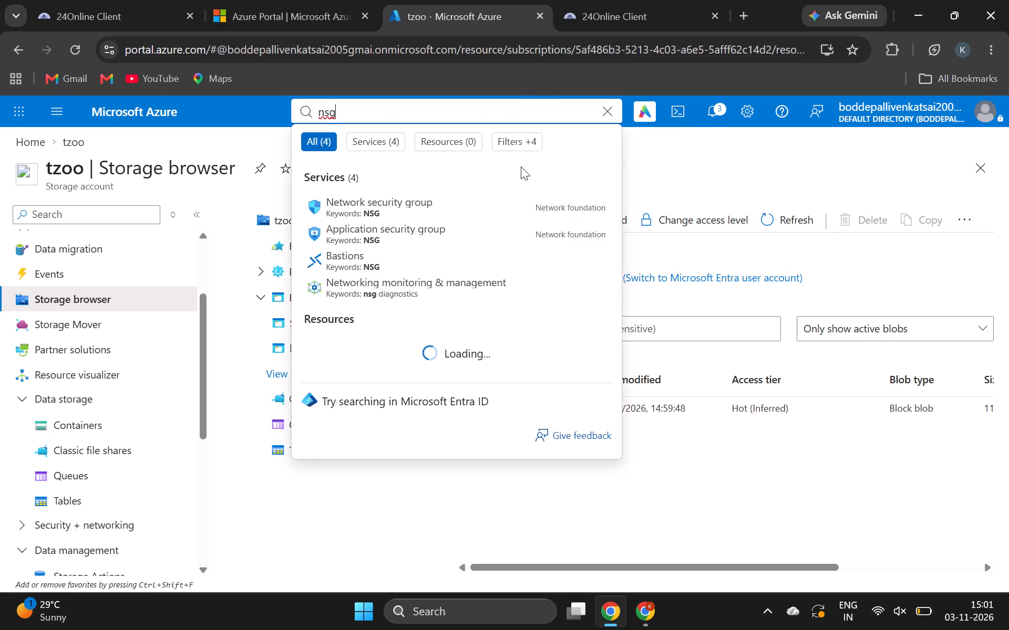
pyautogui.click(507, 209)
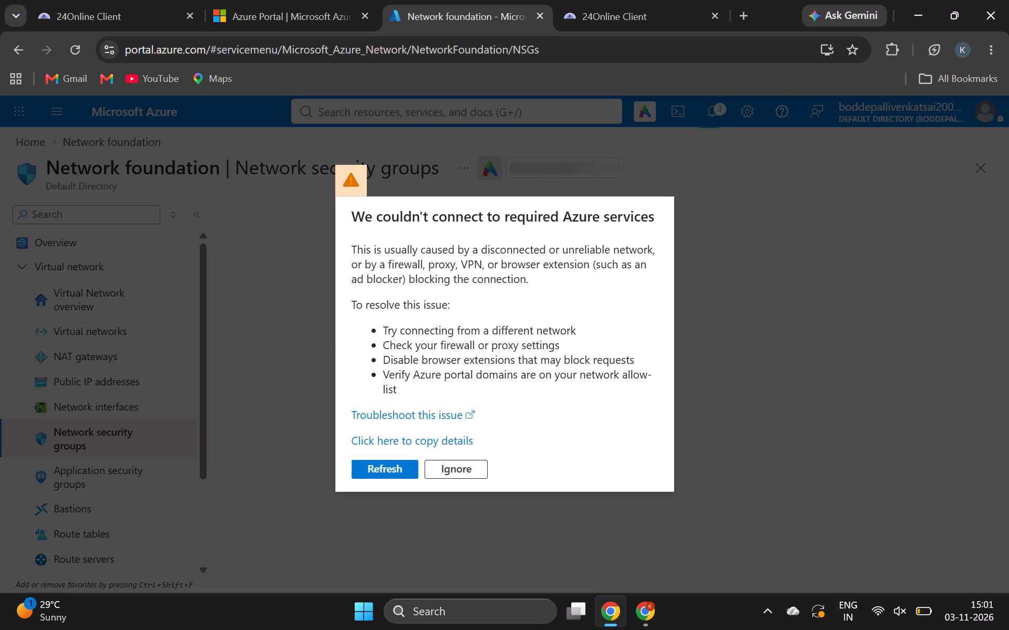
pyautogui.click(391, 464)
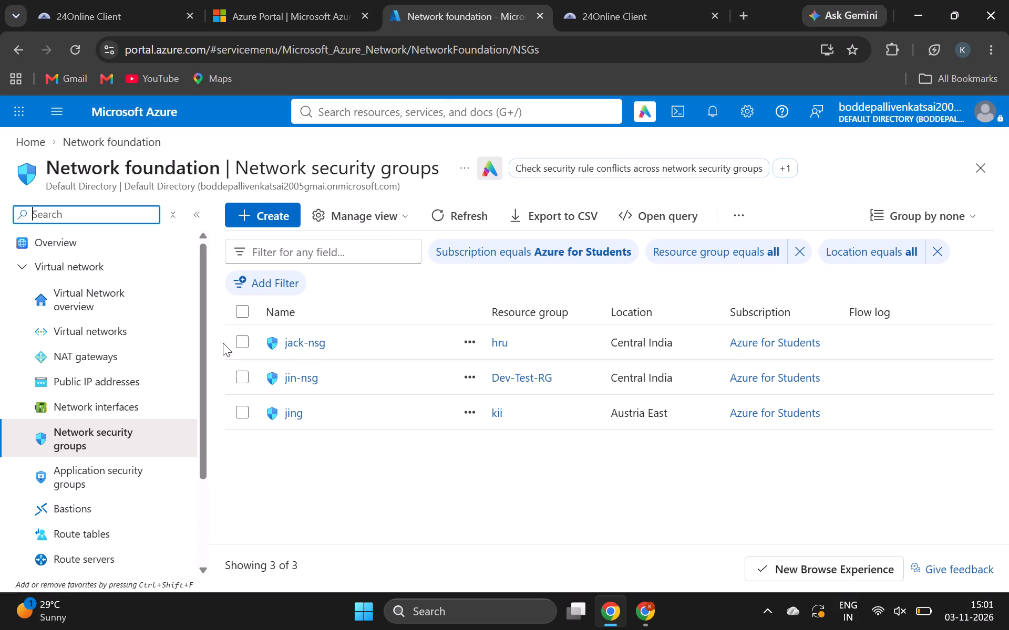
# Set up a new network security group named king in the alpha resource group and proceed to its review.
pyautogui.click(255, 215)
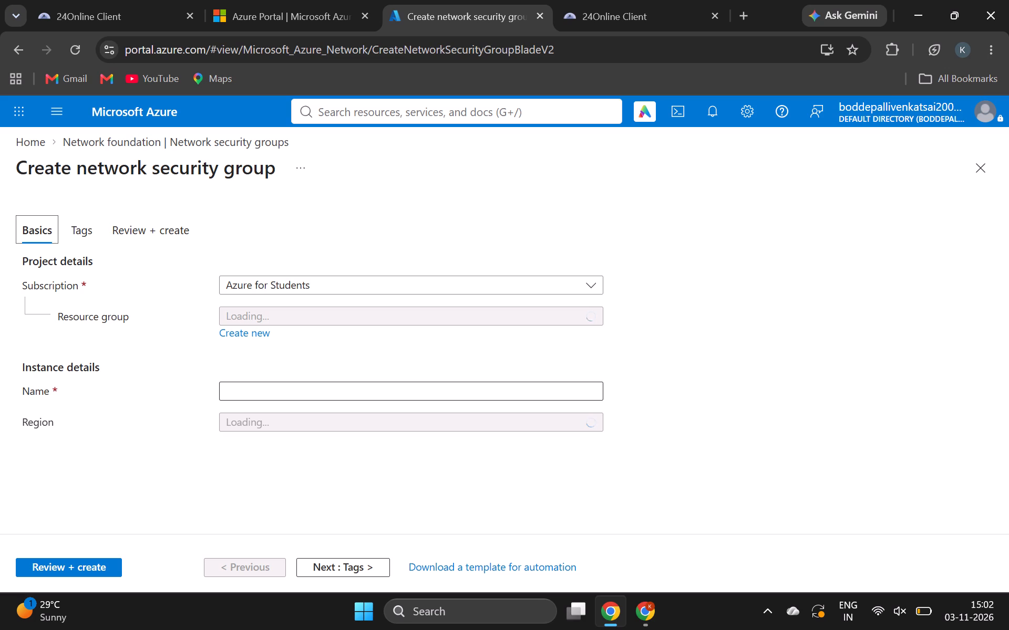
pyautogui.click(394, 367)
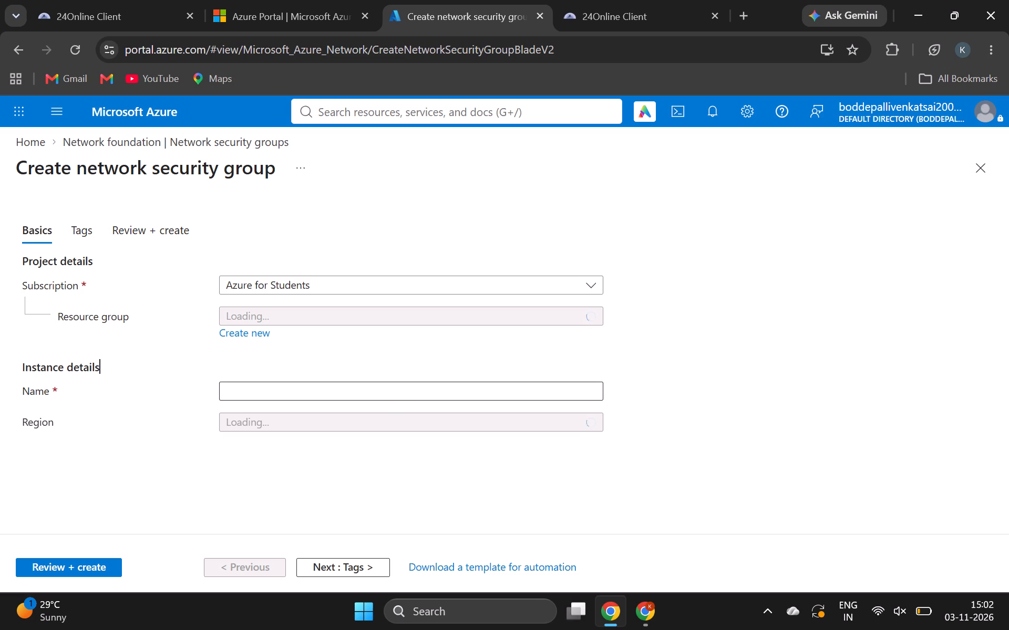
pyautogui.click(392, 389)
pyautogui.write('king')
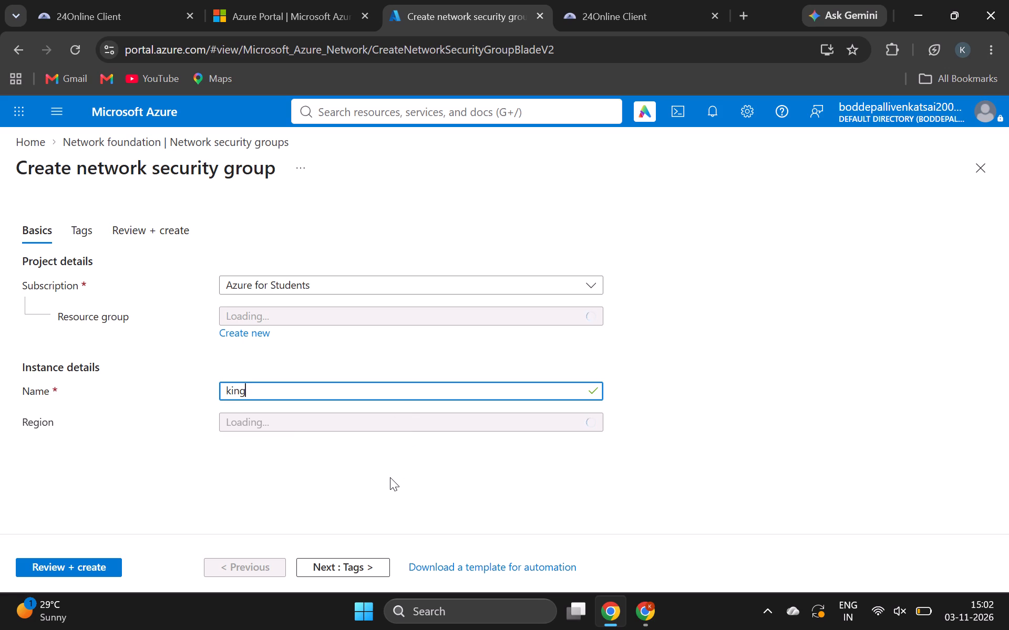
pyautogui.click(300, 321)
pyautogui.click(300, 321)
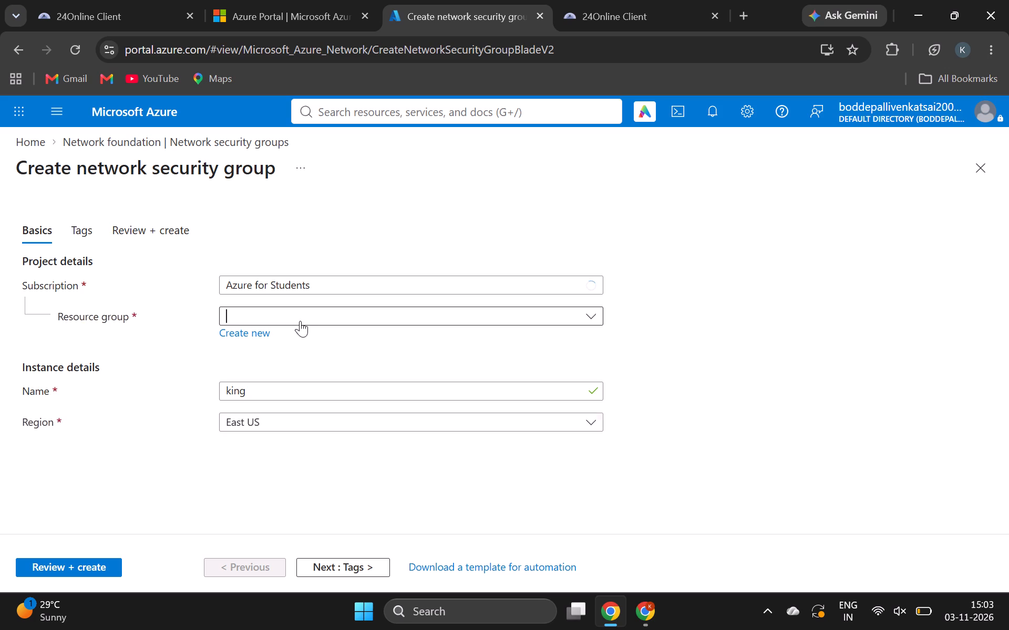
pyautogui.click(300, 321)
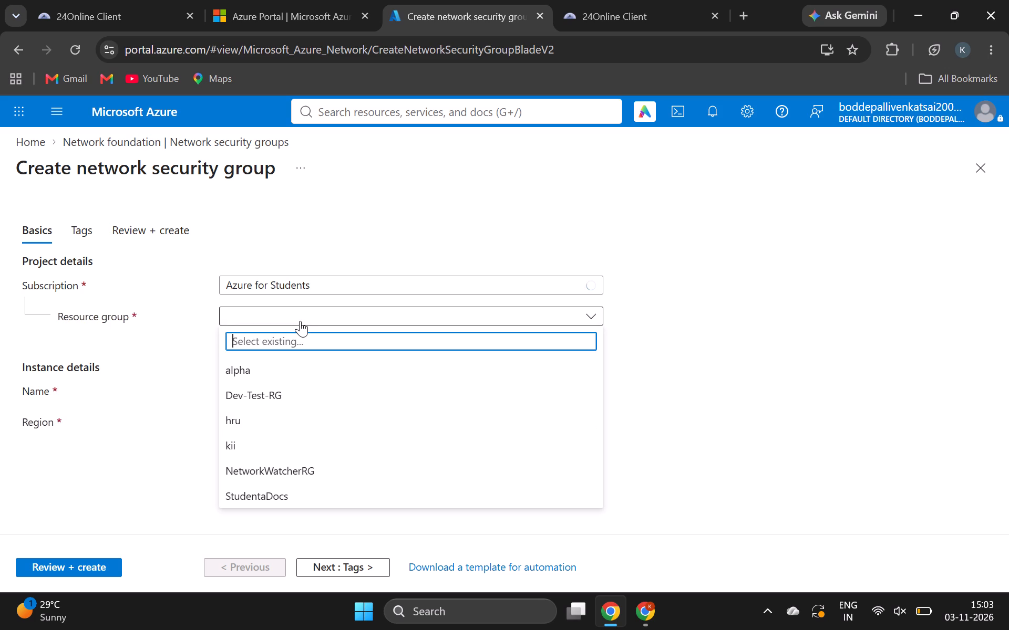
pyautogui.click(286, 364)
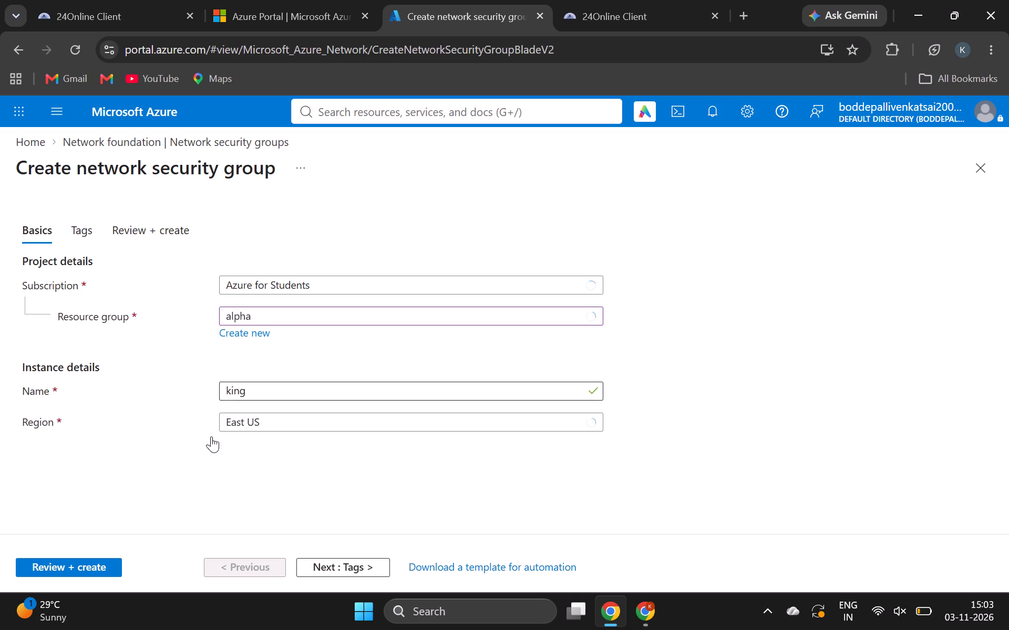
pyautogui.scroll(-1, 190, 473)
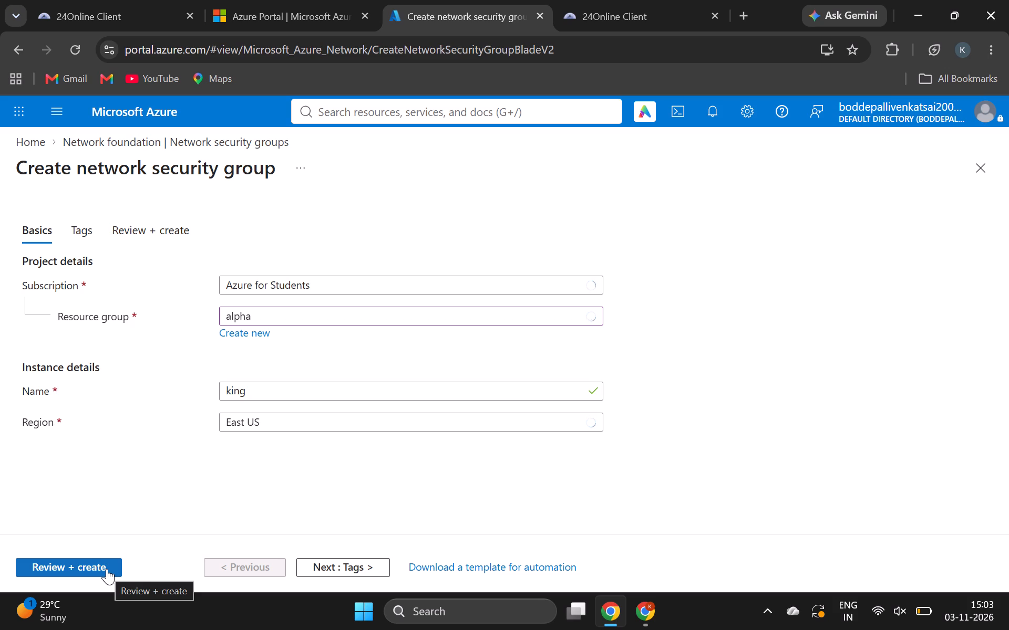
pyautogui.click(107, 569)
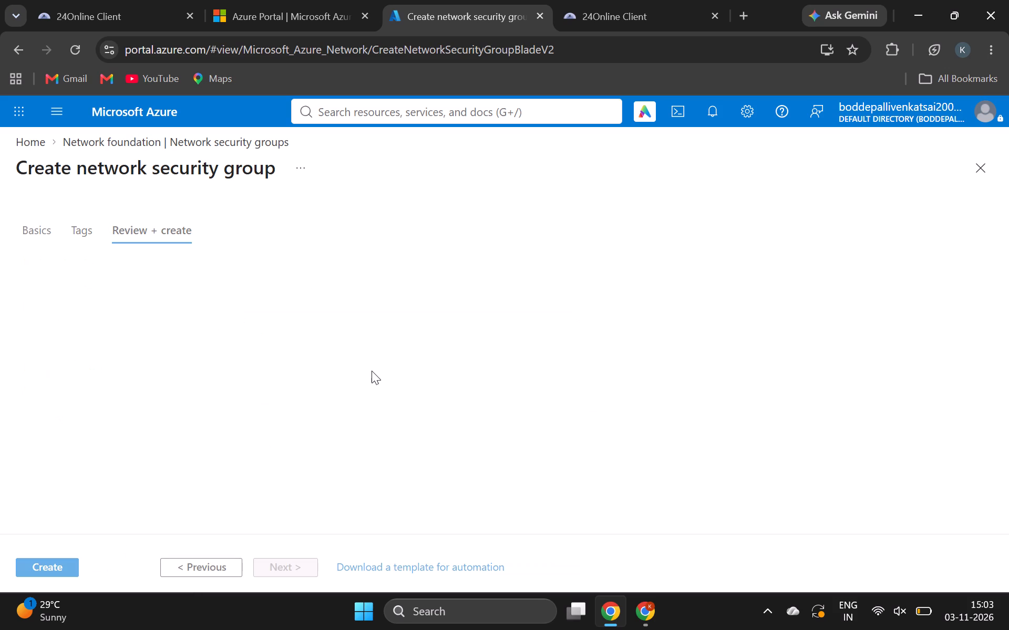
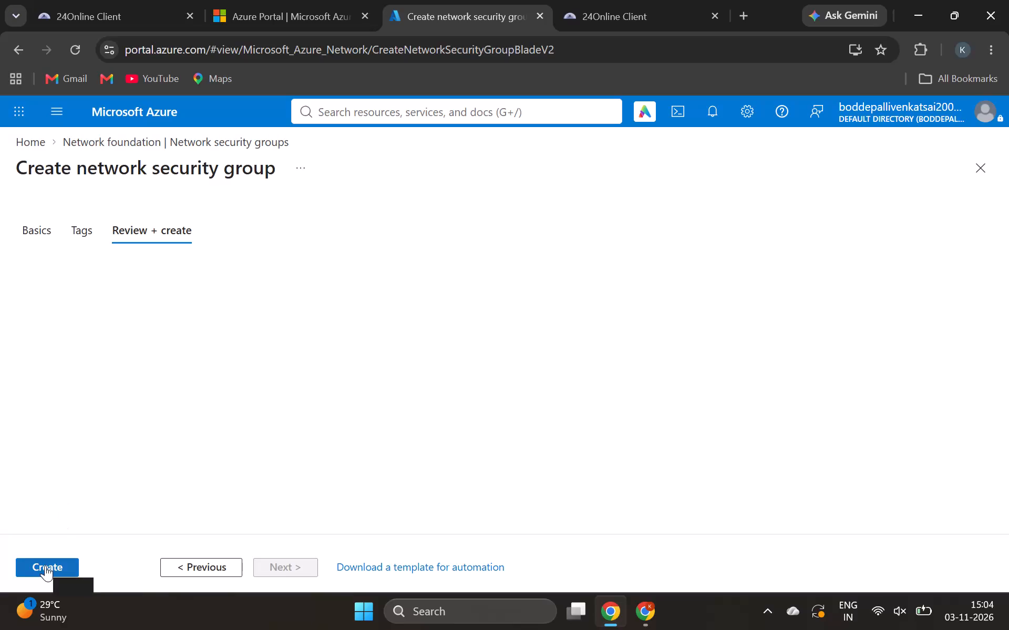
# Reload the blank Create network security group page to get a fresh form.
pyautogui.click(282, 368)
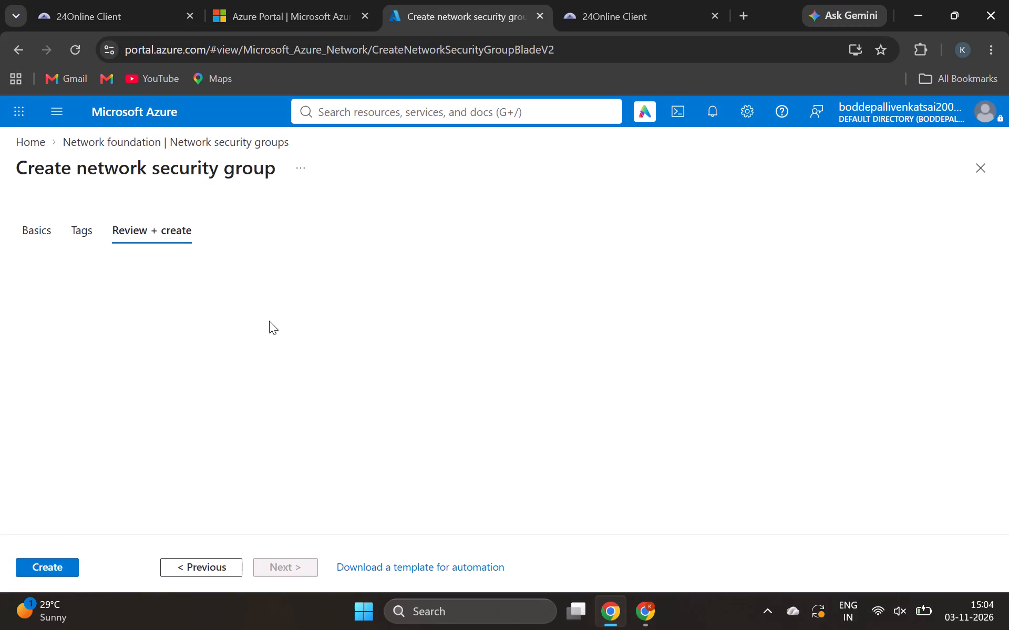
pyautogui.click(75, 54)
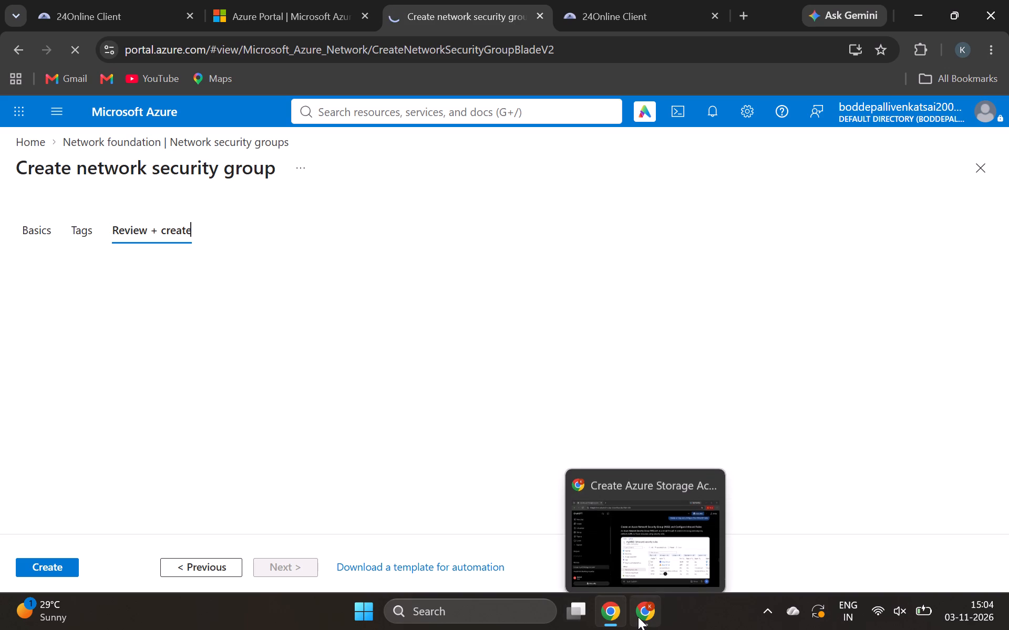
pyautogui.click(706, 467)
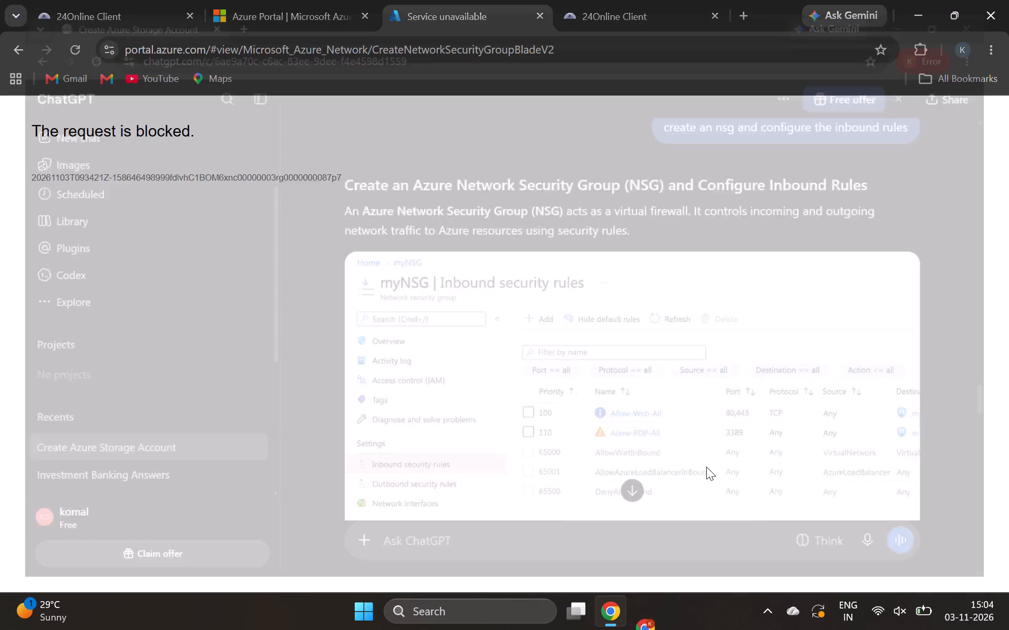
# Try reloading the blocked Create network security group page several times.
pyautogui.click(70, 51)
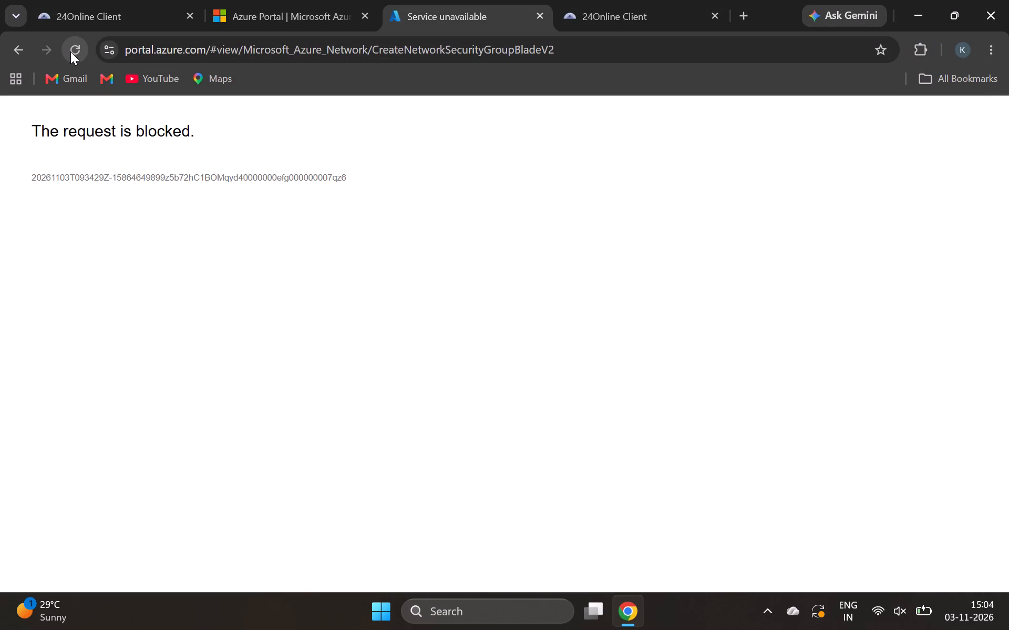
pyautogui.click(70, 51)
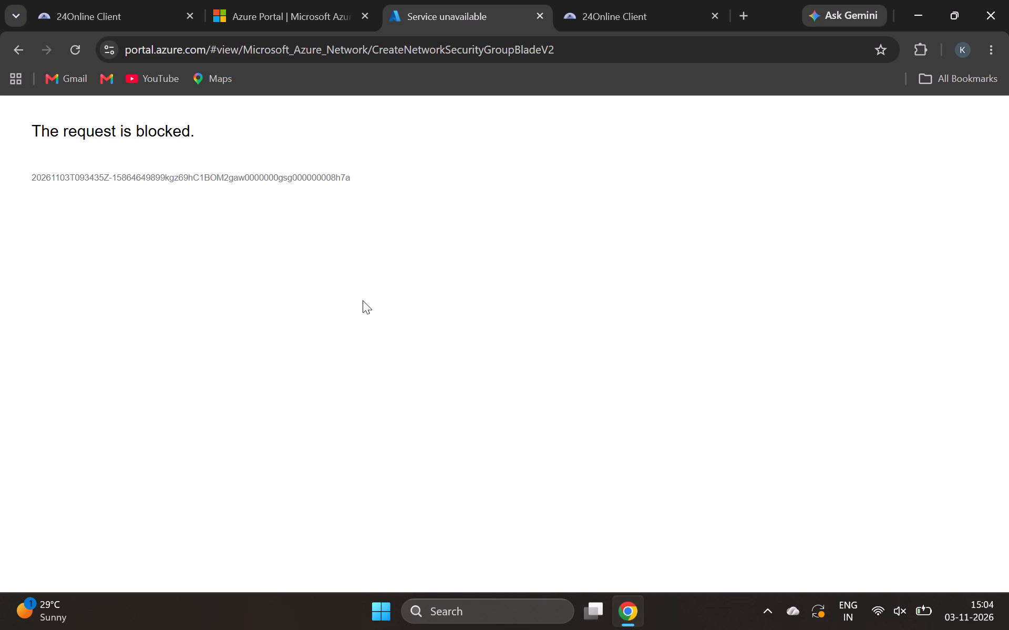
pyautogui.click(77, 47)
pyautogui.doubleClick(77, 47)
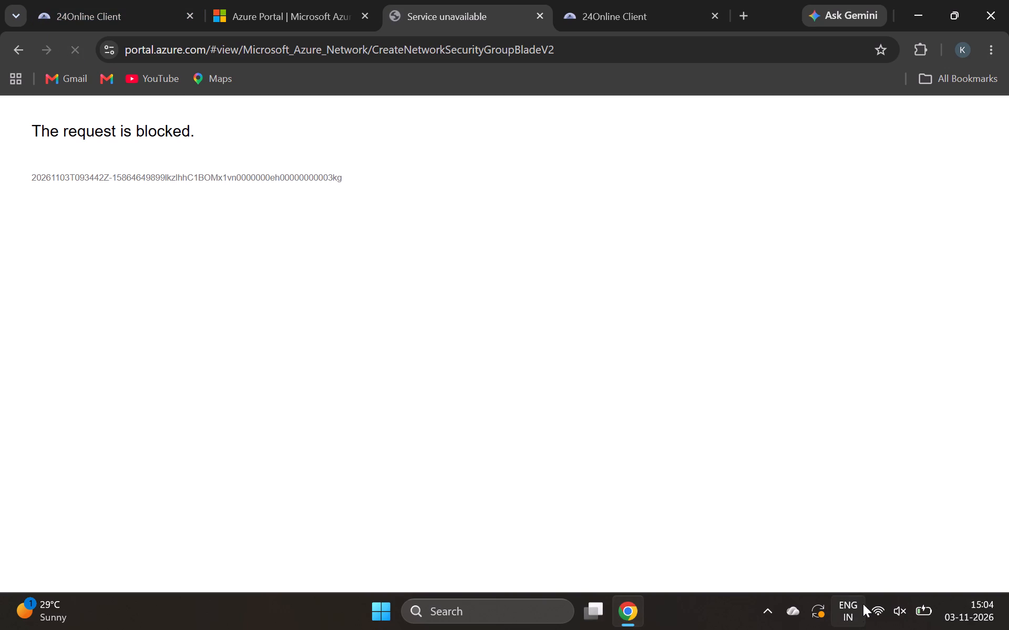
# Switch the computer's Wi-Fi connection from LPU Wireless to the Redmi Note 13 5G network.
pyautogui.click(877, 610)
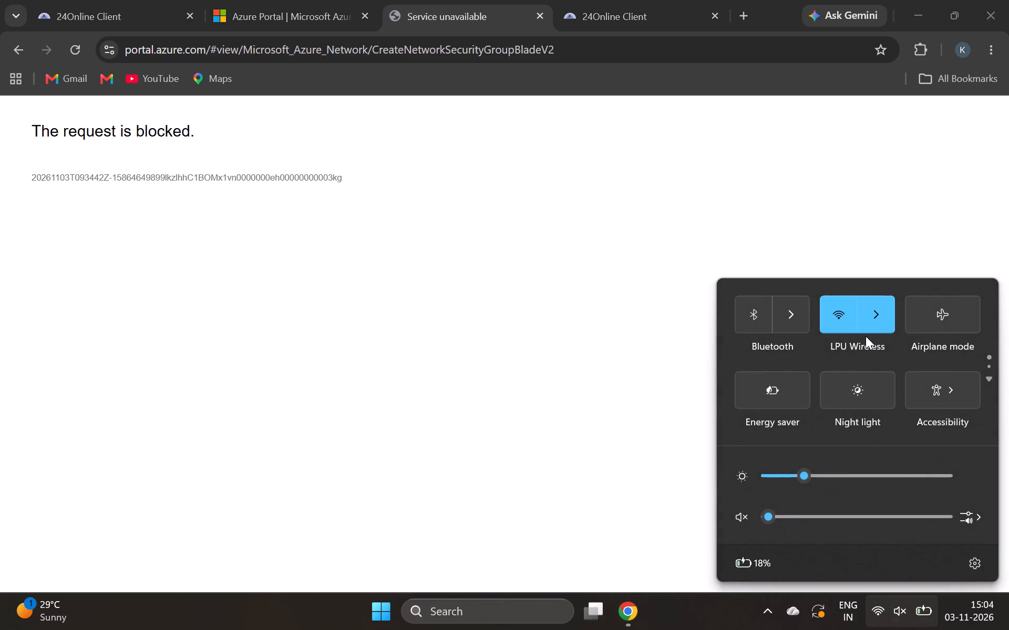
pyautogui.click(868, 315)
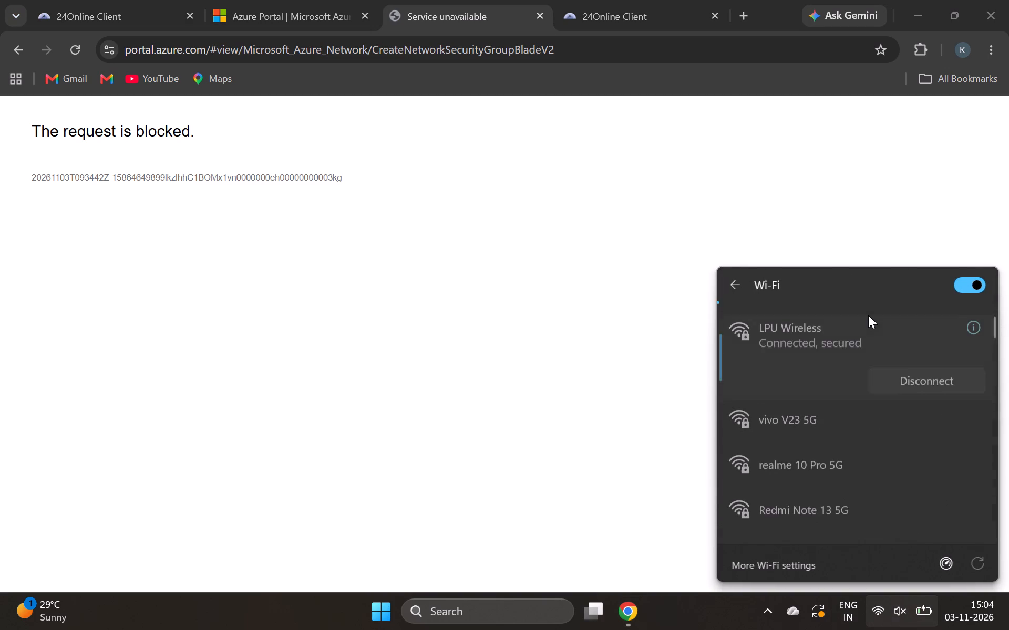
pyautogui.scroll(-1, 803, 446)
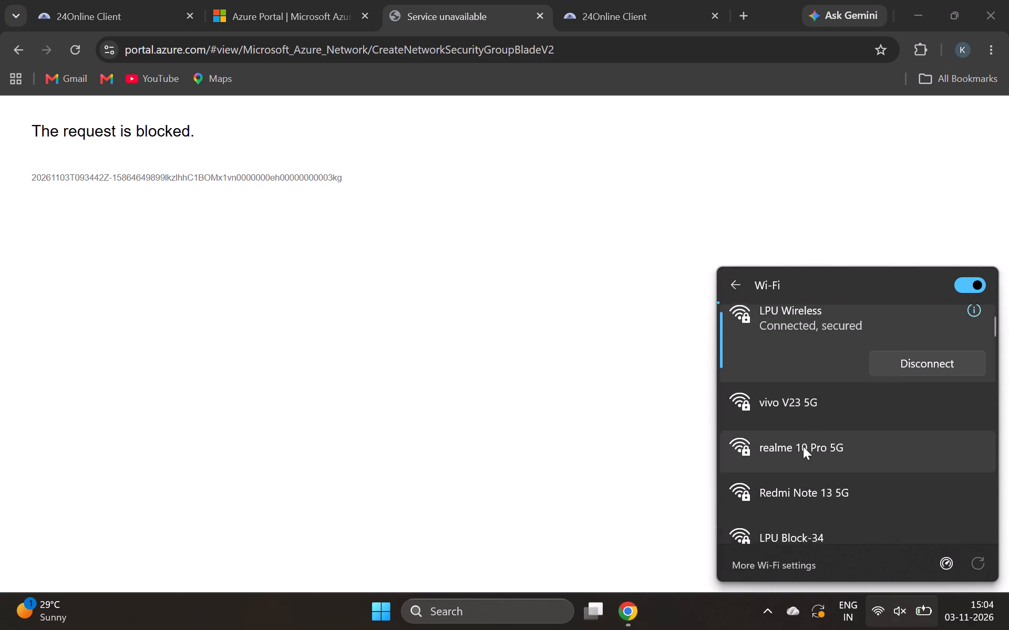
pyautogui.scroll(-1, 803, 446)
pyautogui.click(792, 493)
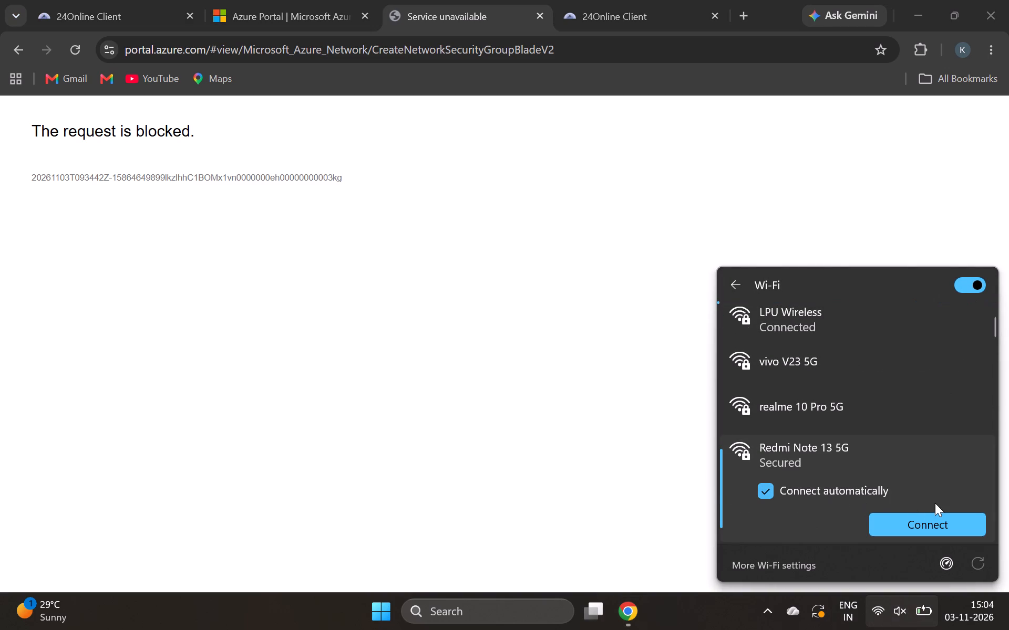
pyautogui.click(919, 526)
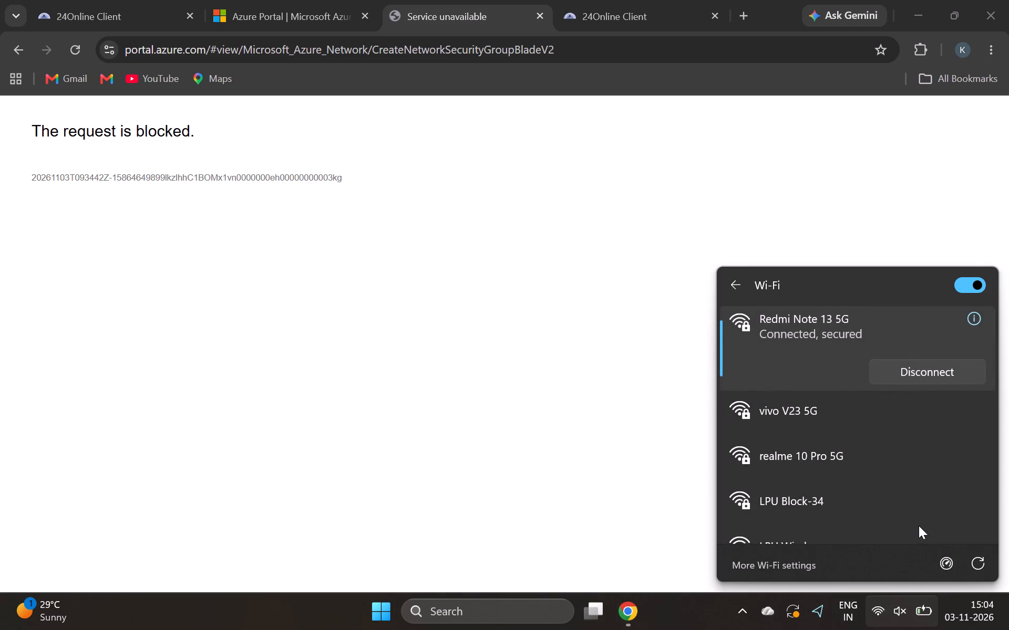
pyautogui.click(504, 288)
# Reload the Create network security group page over the new connection, checking the Wi-Fi status while it loads.
pyautogui.click(76, 53)
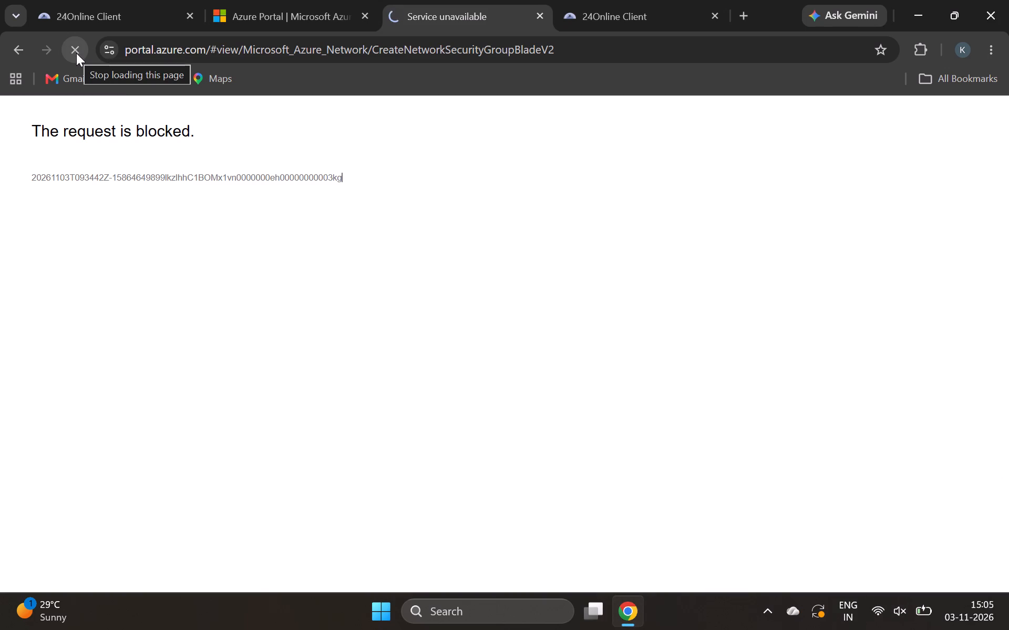
pyautogui.click(76, 53)
pyautogui.click(76, 53)
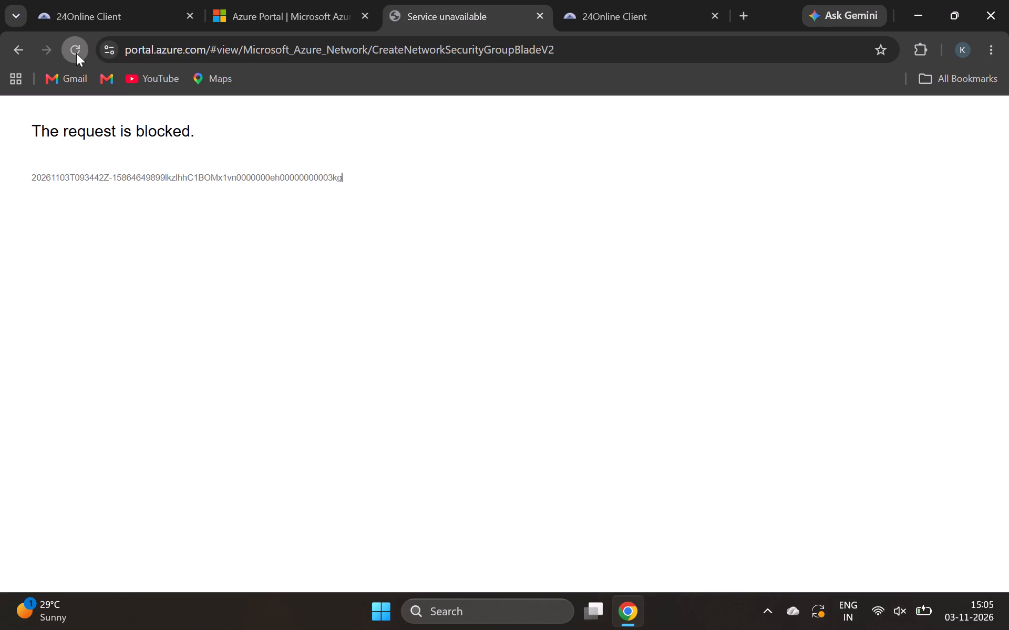
pyautogui.click(887, 620)
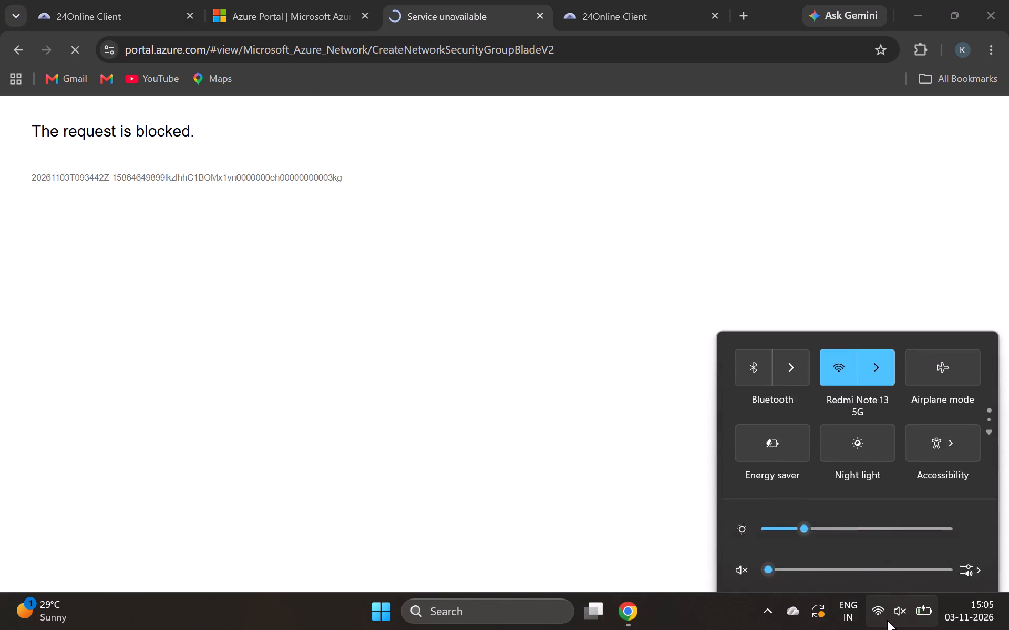
pyautogui.click(873, 307)
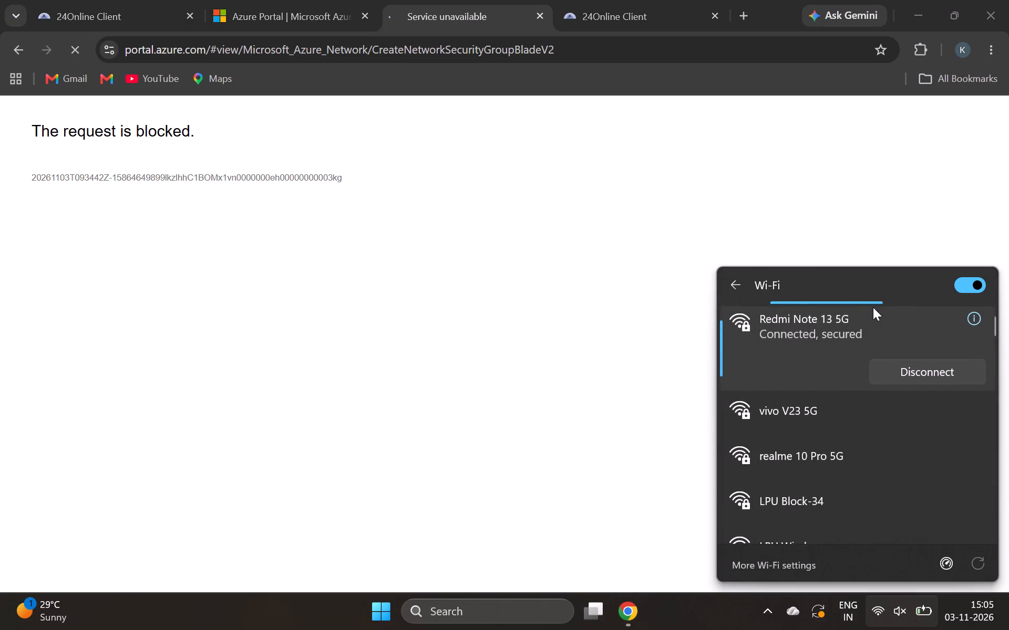
pyautogui.click(638, 284)
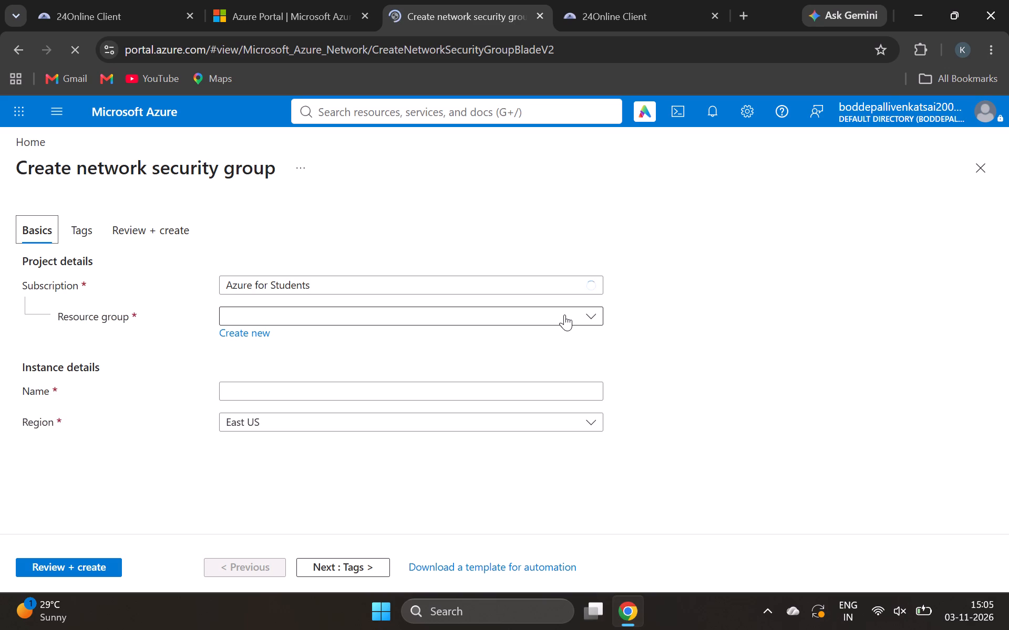
# Select the alpha resource group, name the network security group jaff and proceed to its review.
pyautogui.click(564, 314)
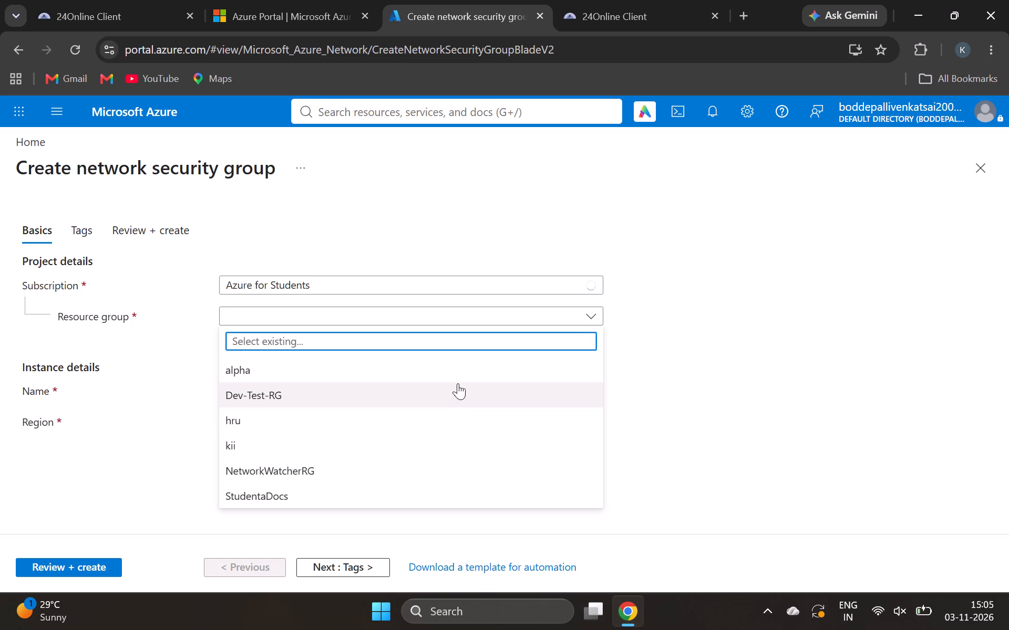
pyautogui.click(461, 378)
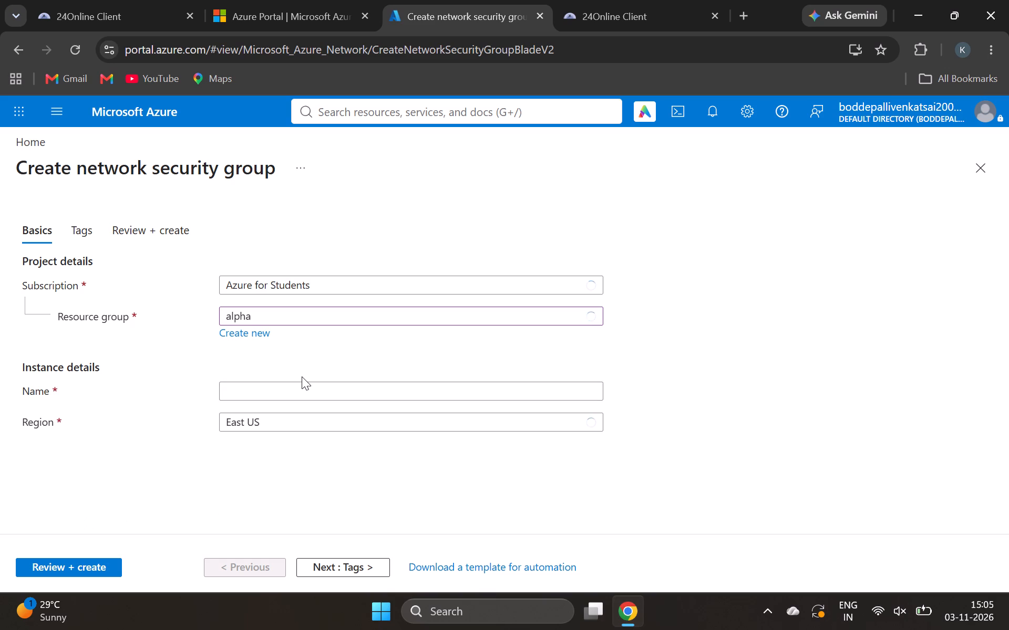
pyautogui.click(302, 376)
pyautogui.click(293, 391)
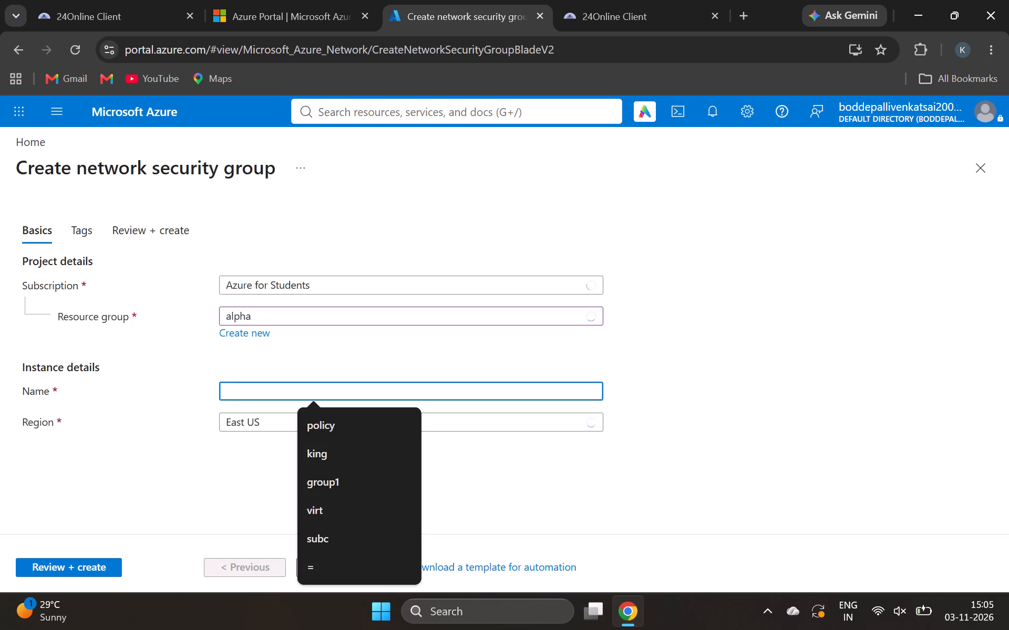
pyautogui.doubleClick(295, 396)
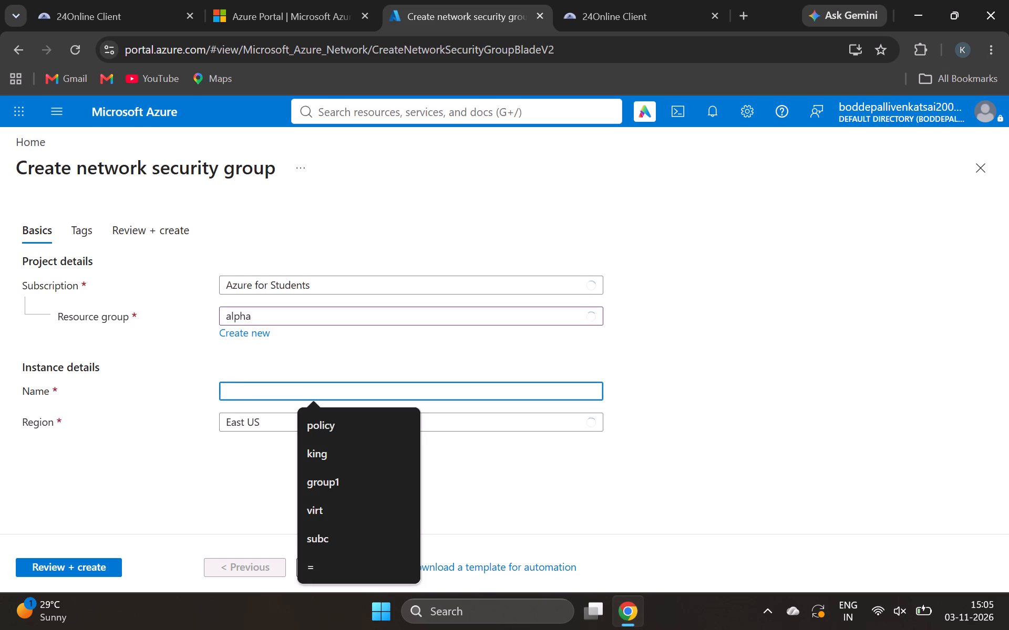
pyautogui.press('j')
pyautogui.write('aff')
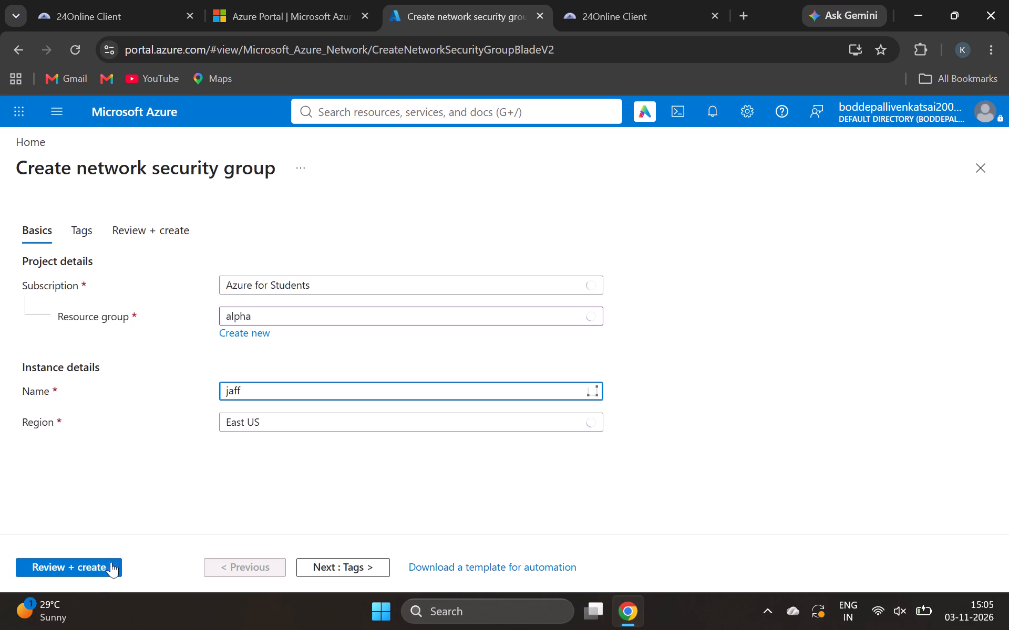
pyautogui.click(105, 571)
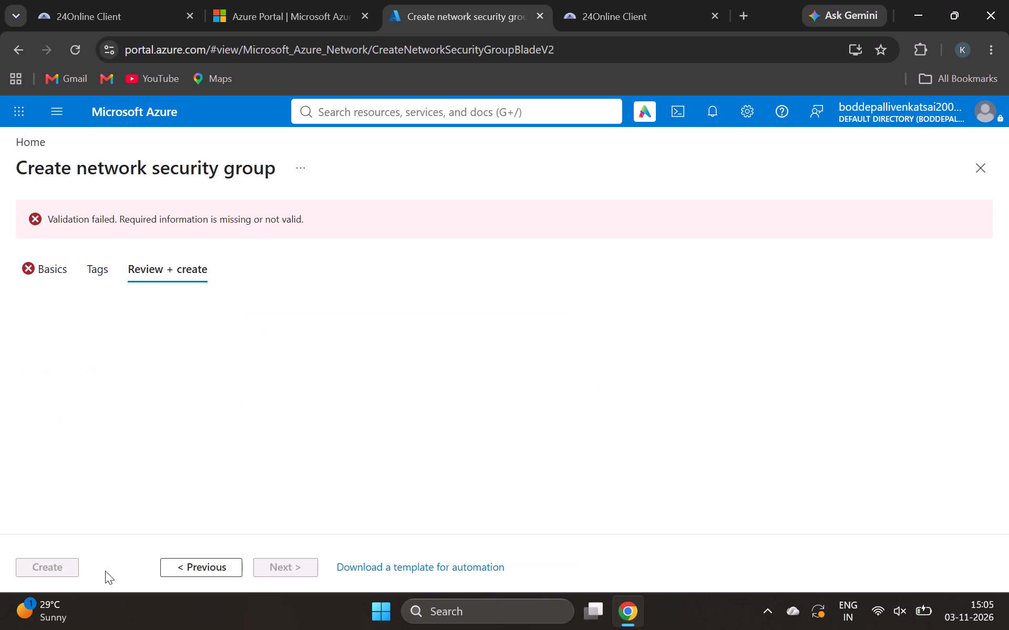
# Return to the basic settings, set the region to Korea Central, review again and create the network security group.
pyautogui.click(37, 262)
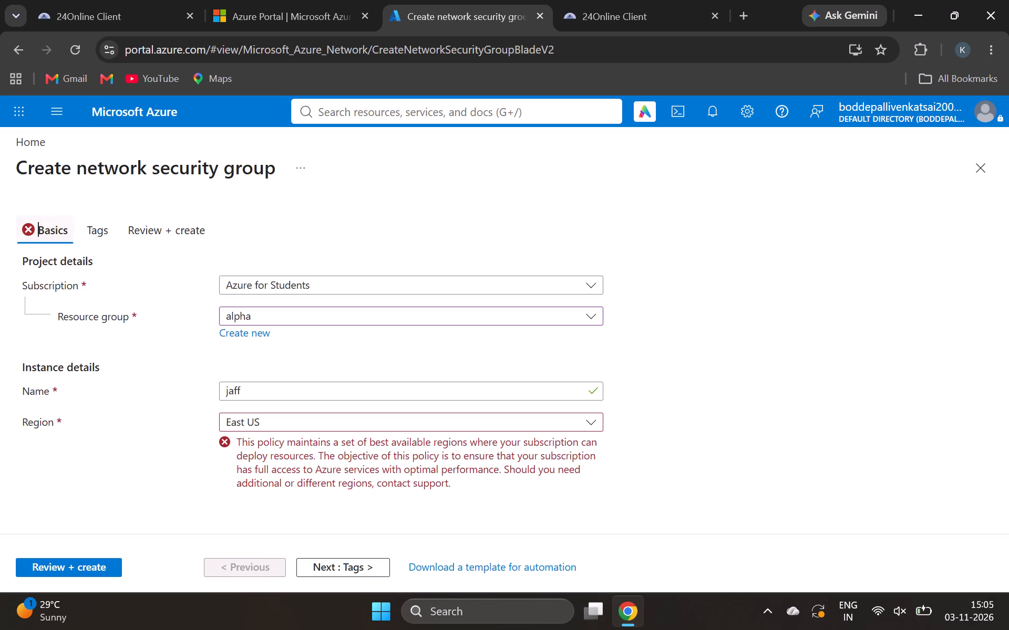
pyautogui.click(333, 426)
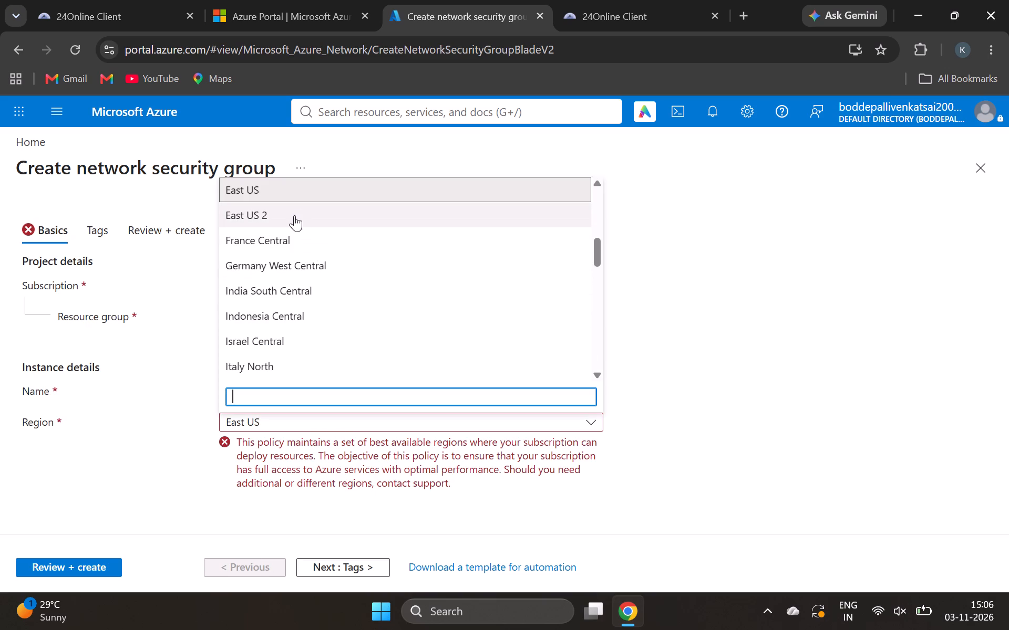
pyautogui.scroll(-2, 292, 251)
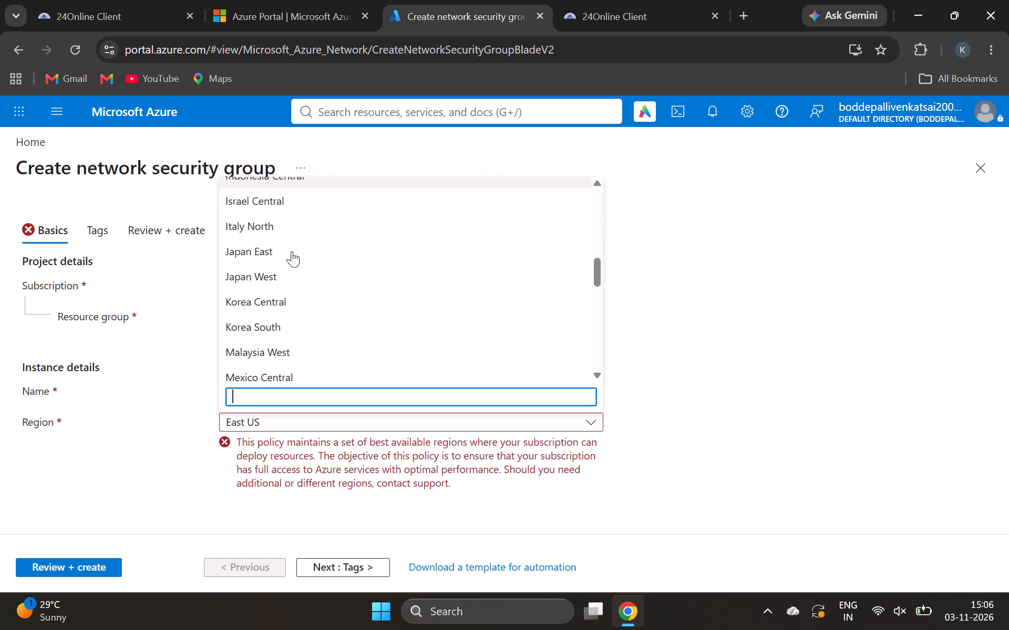
pyautogui.click(283, 300)
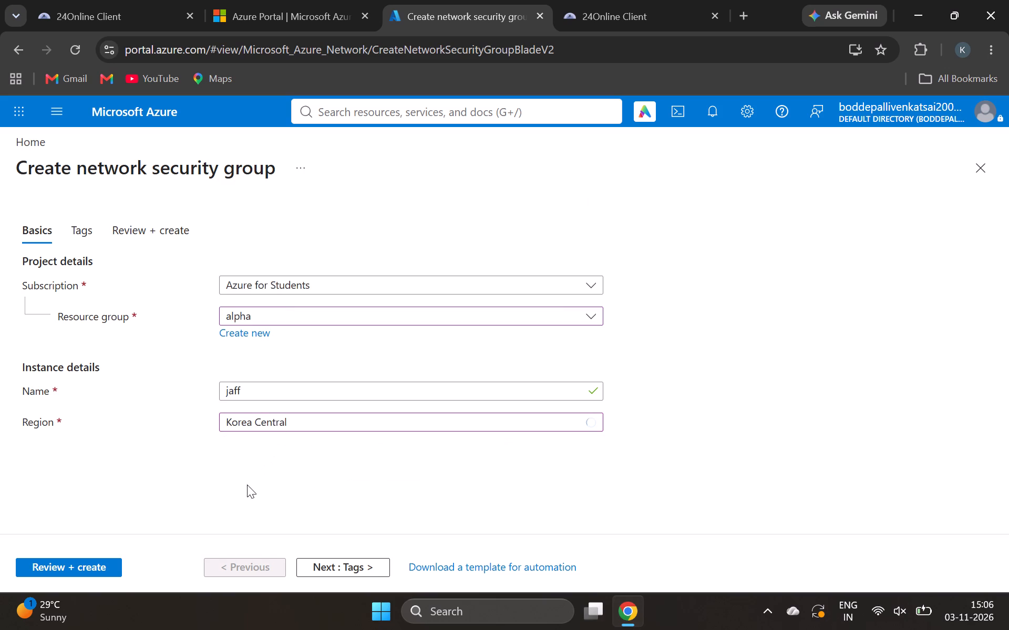
pyautogui.click(110, 570)
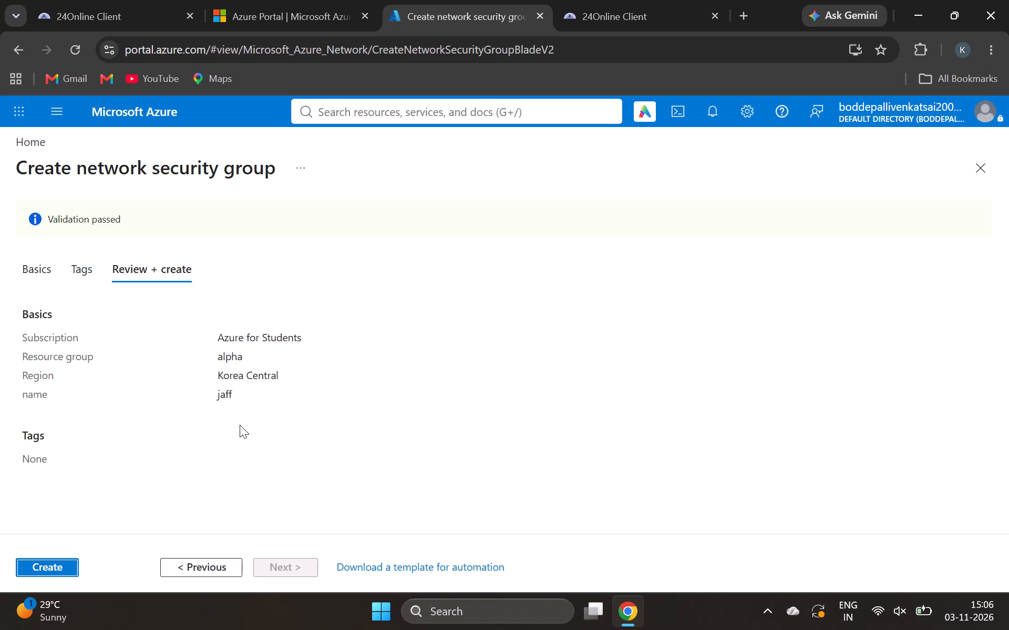
pyautogui.click(57, 573)
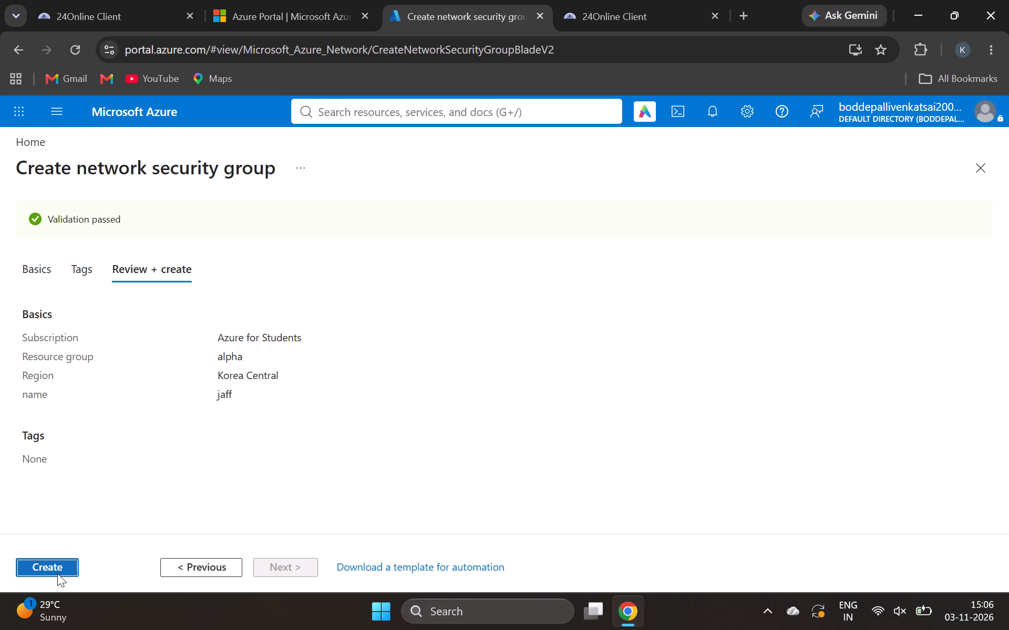
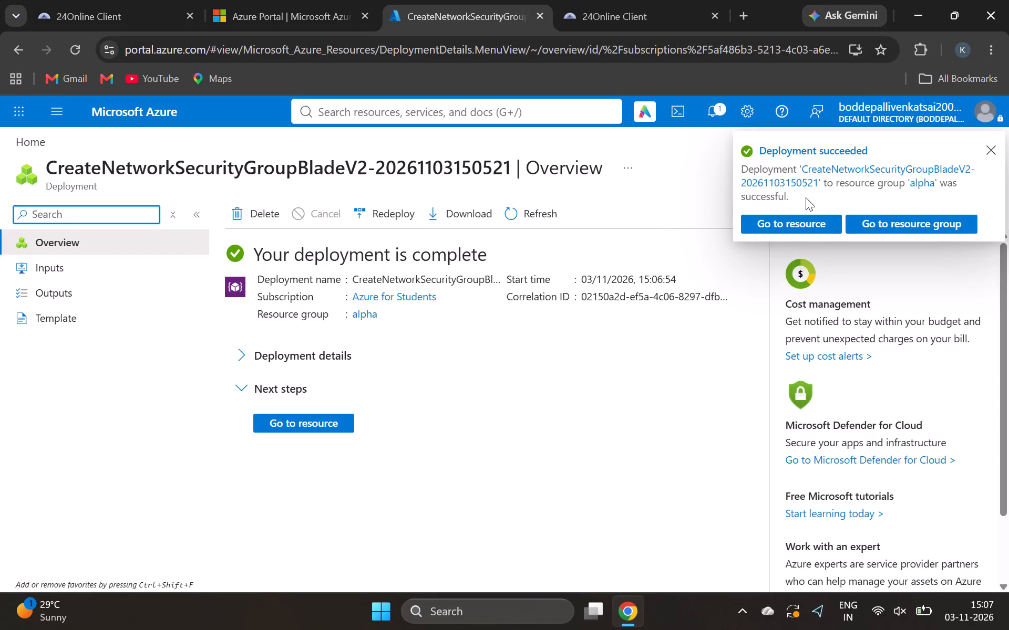
# Open the newly deployed network security group jaff and search its resource menu for "assoc".
pyautogui.click(789, 223)
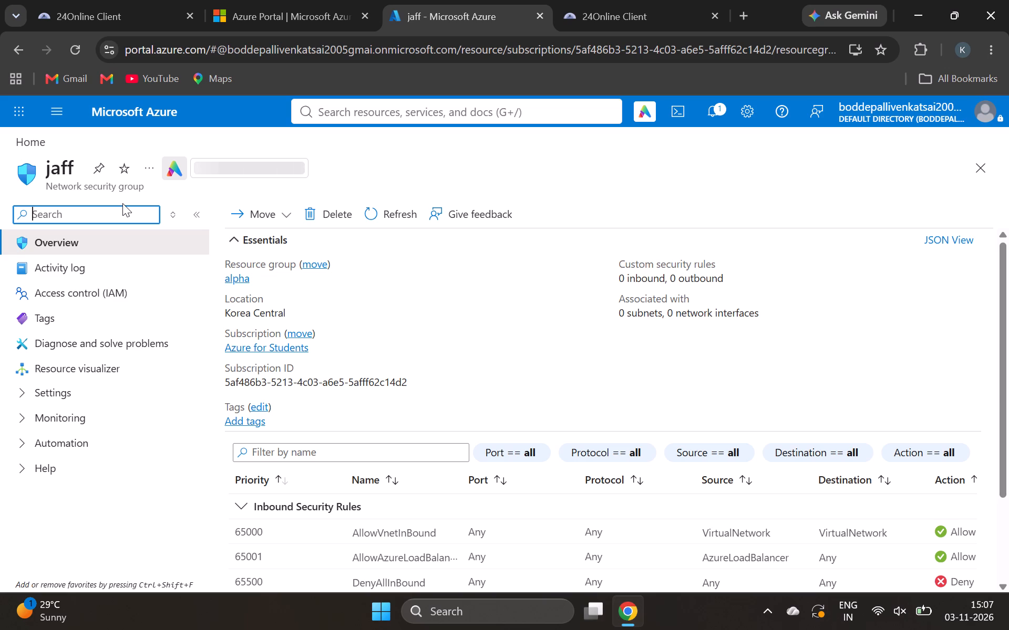
pyautogui.scroll(1, 122, 203)
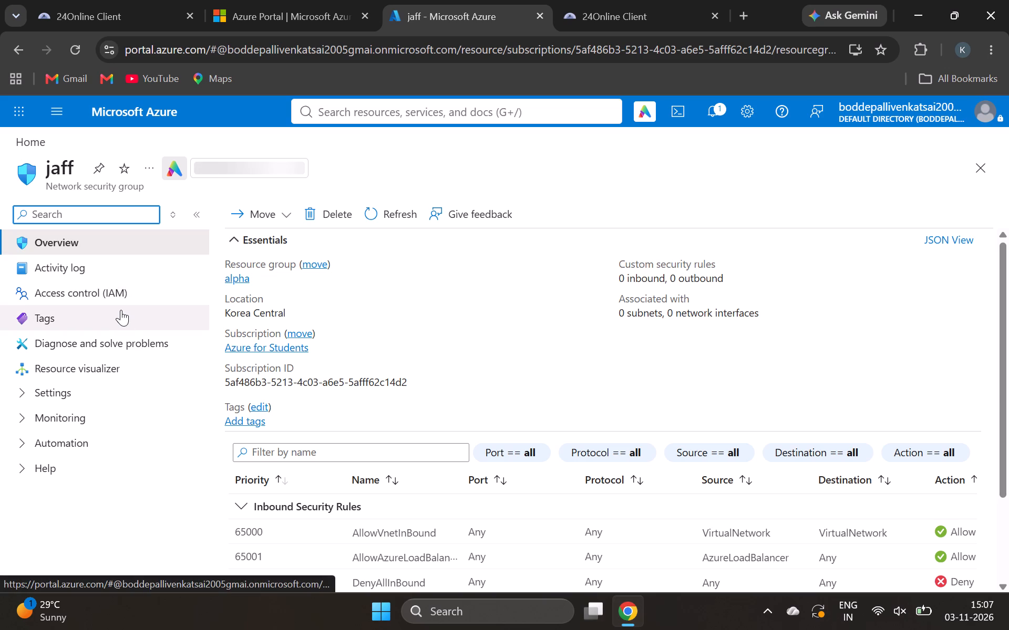
pyautogui.click(101, 218)
pyautogui.write('ass')
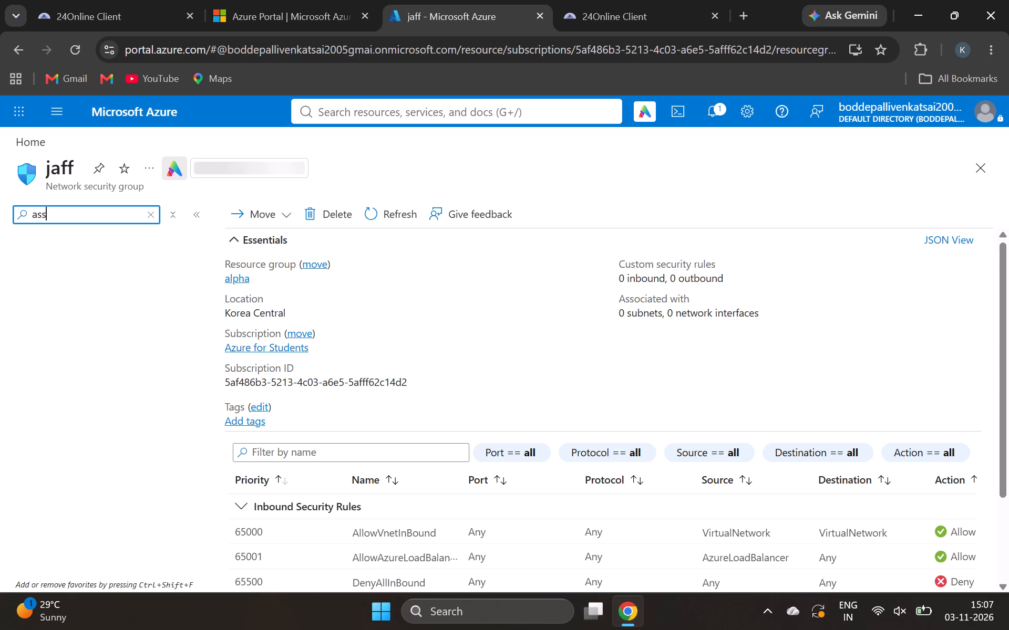
pyautogui.write('oc')
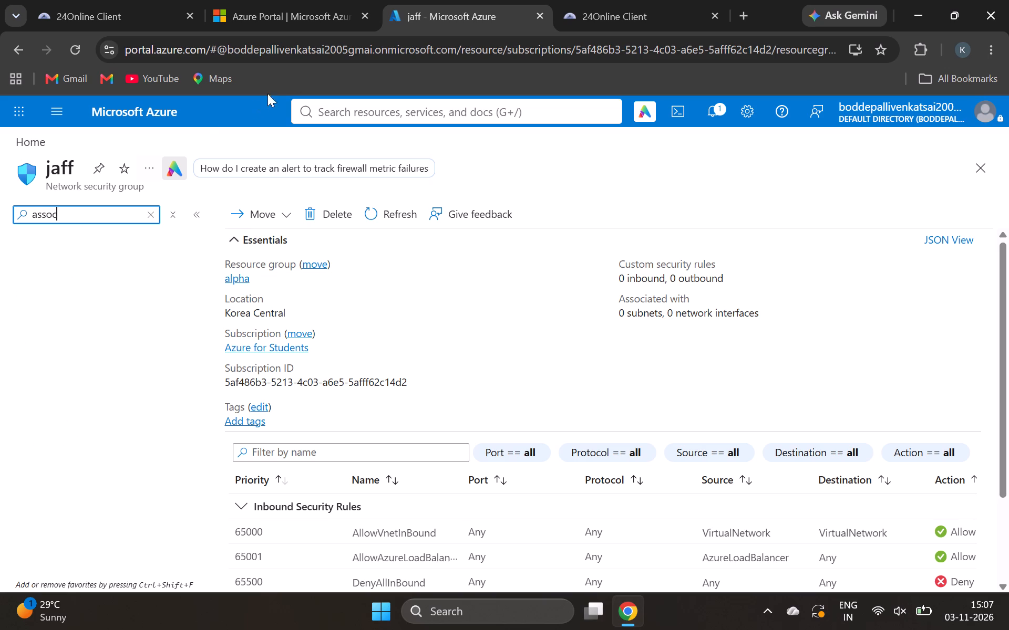
# Reuse the portal search for nsg to open the Network security groups list, and search its service menu for "ass".
pyautogui.click(386, 113)
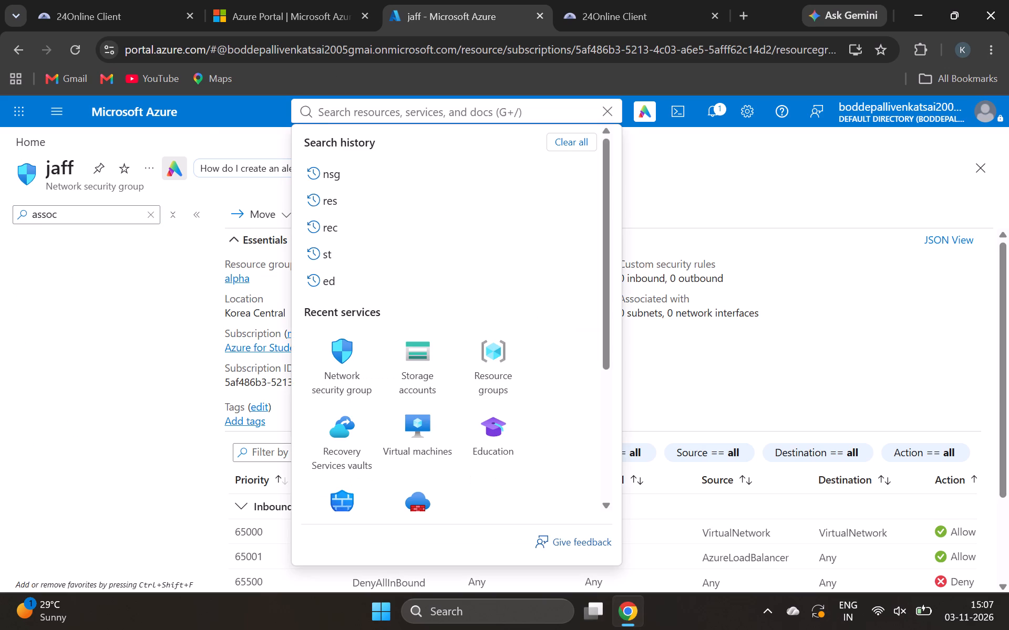
pyautogui.click(386, 113)
pyautogui.click(355, 167)
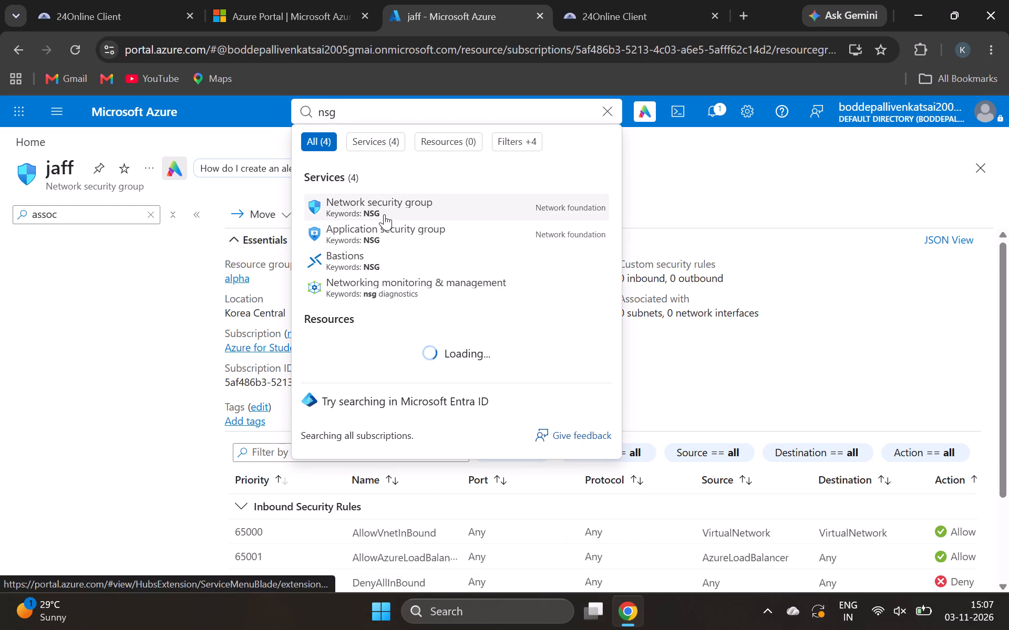
pyautogui.click(384, 214)
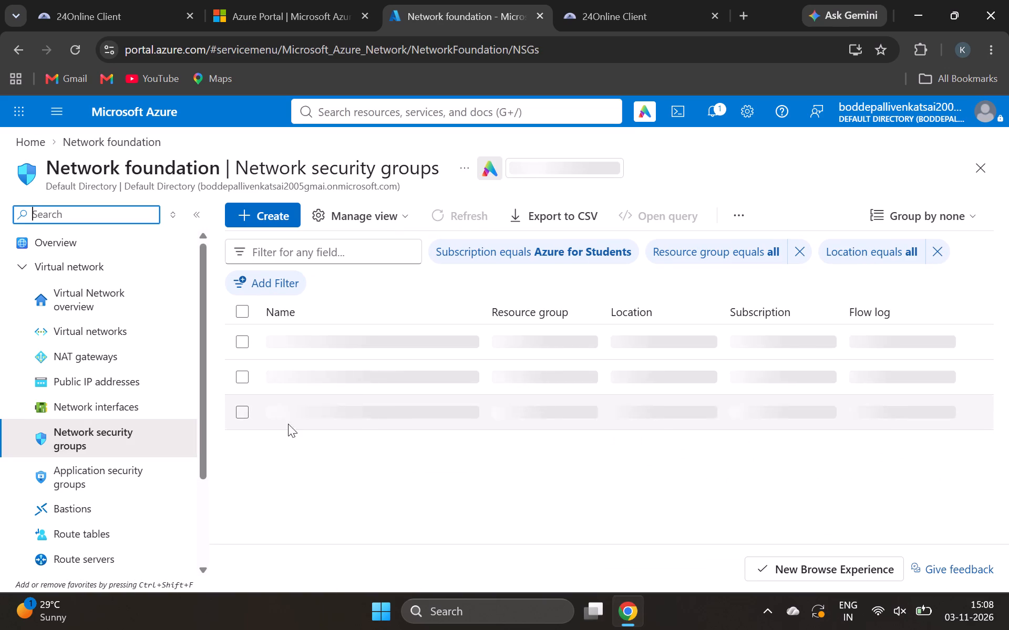
pyautogui.scroll(-1, 137, 392)
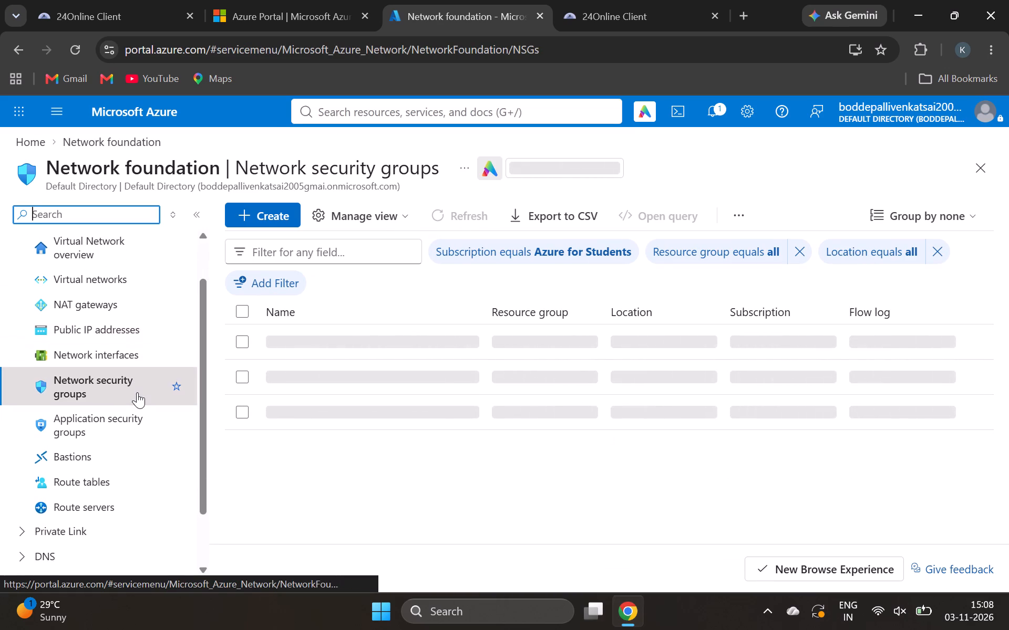
pyautogui.scroll(-2, 137, 392)
pyautogui.scroll(1, 137, 392)
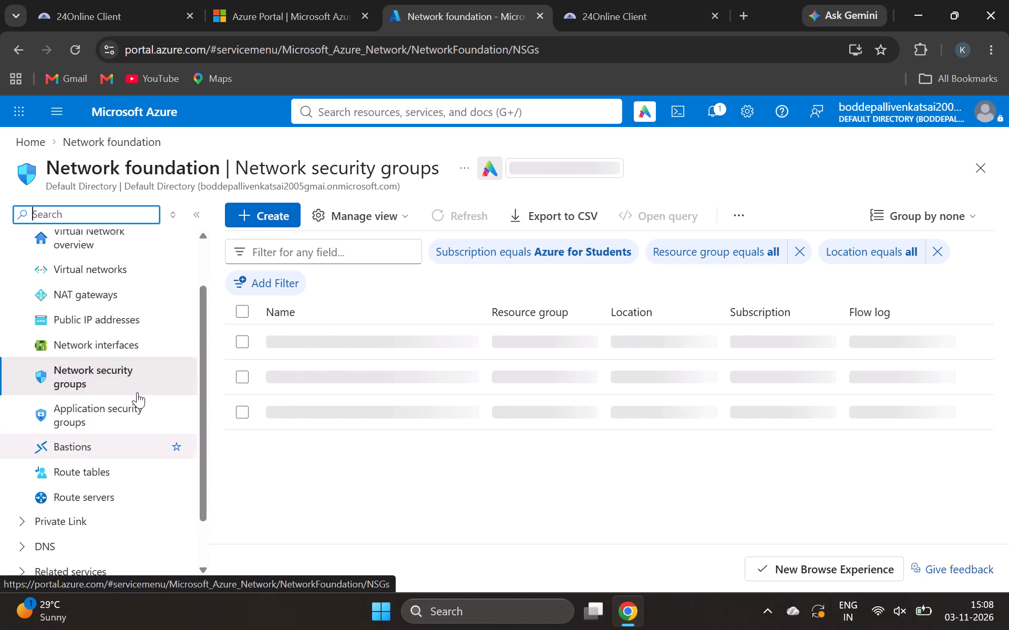
pyautogui.scroll(2, 137, 392)
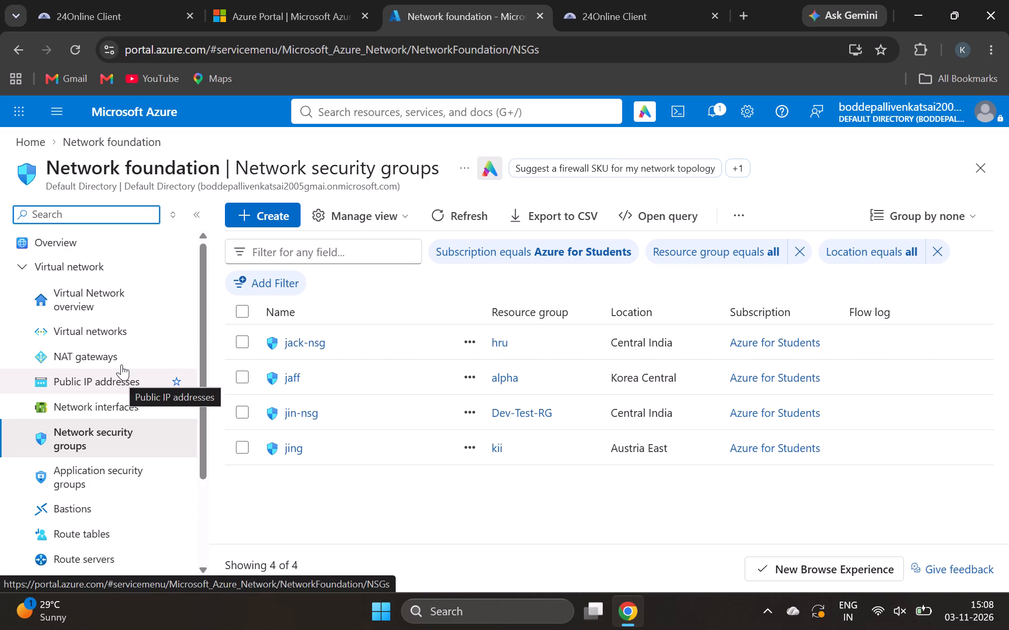
pyautogui.click(101, 209)
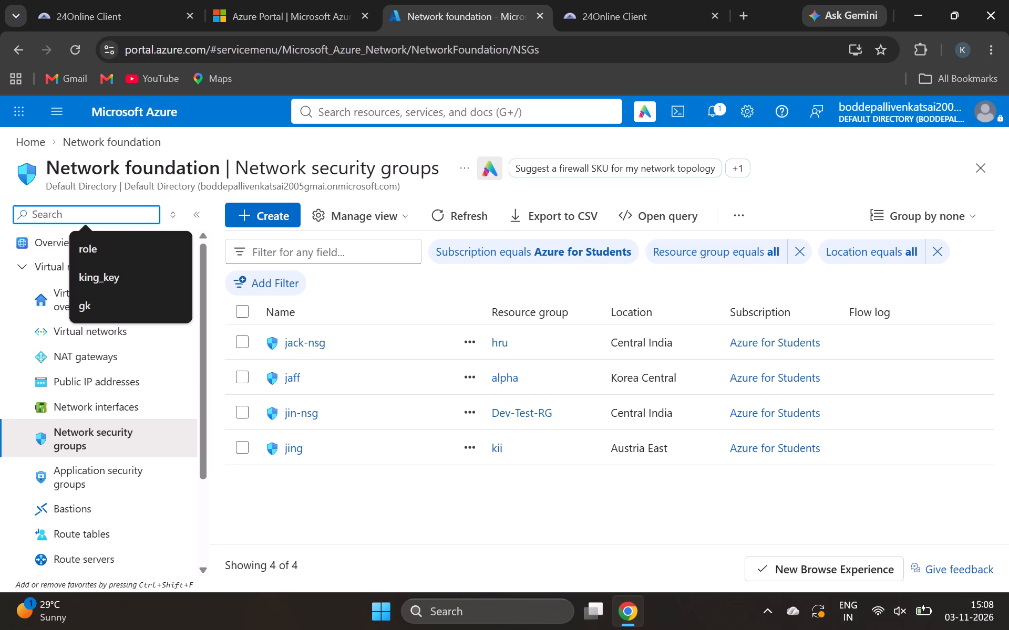
pyautogui.write('ass')
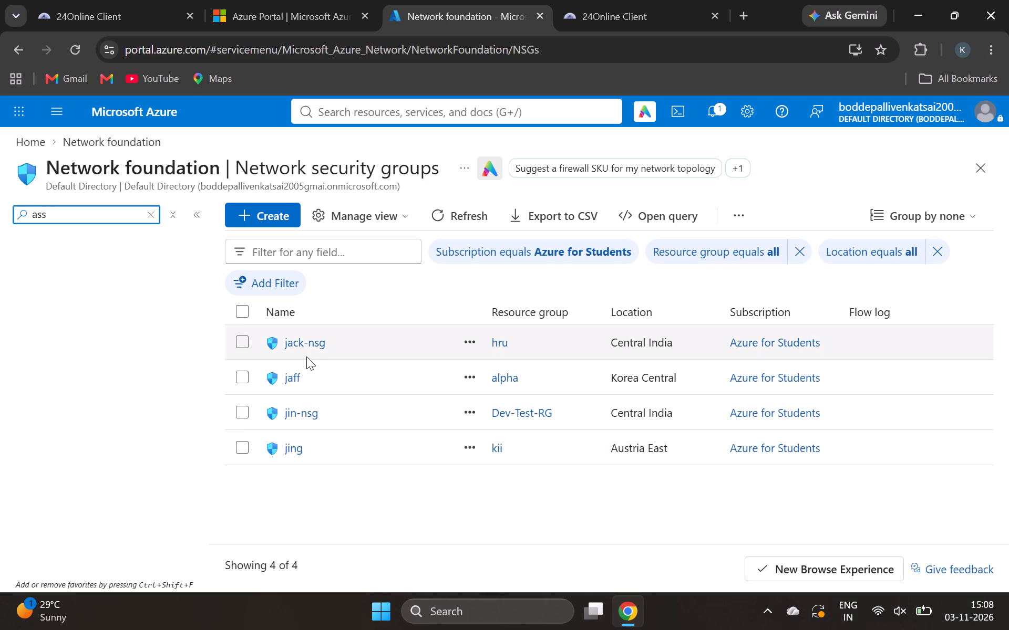
# Open jaff from the network security groups list, search its menu for "sub" and open its Subnets page.
pyautogui.click(286, 381)
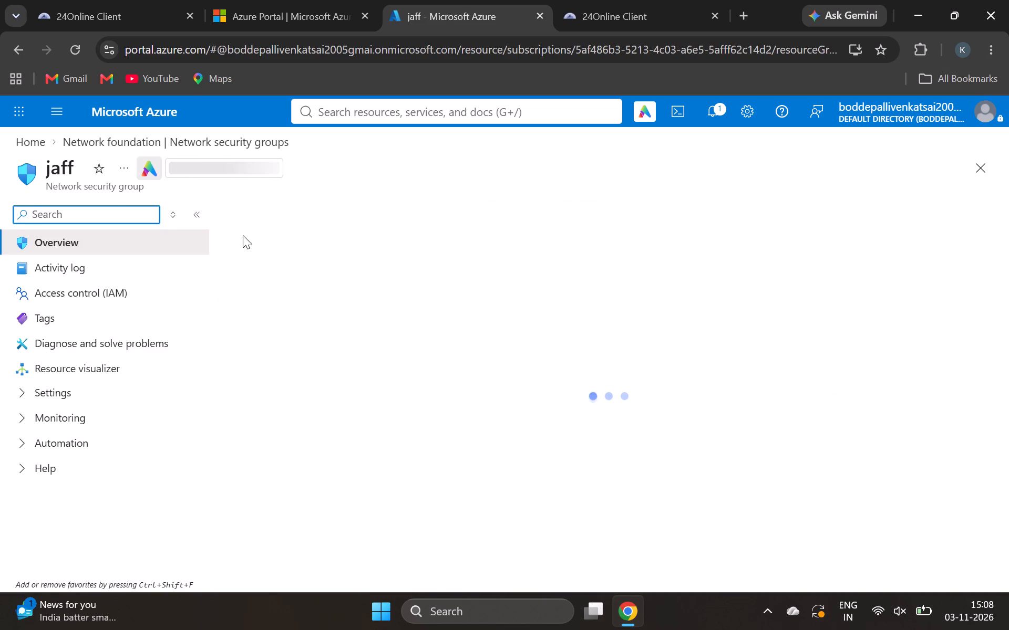
pyautogui.click(133, 238)
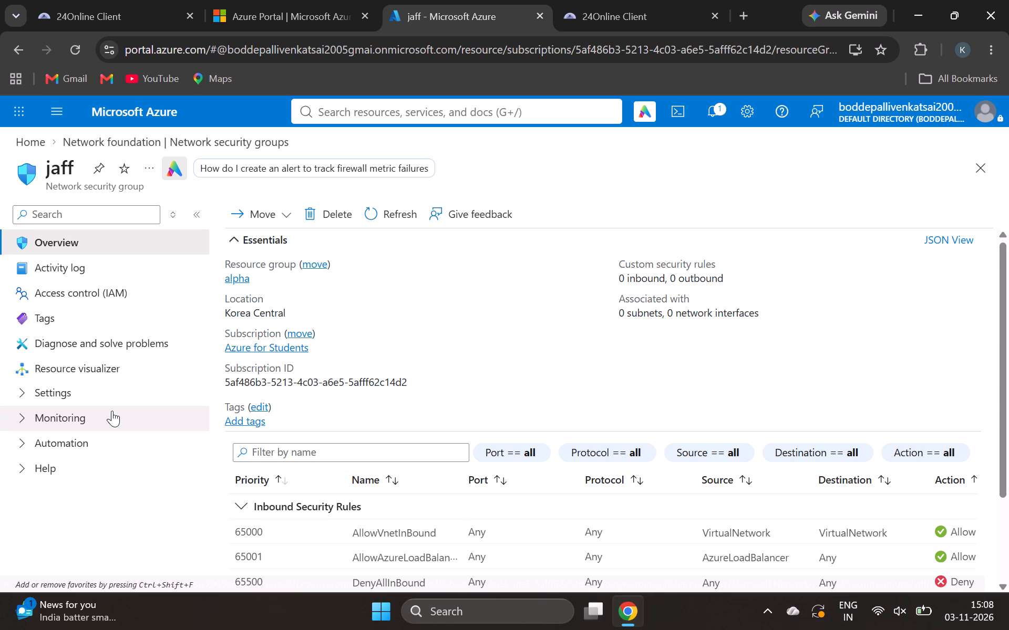
pyautogui.click(81, 209)
pyautogui.write('ass')
pyautogui.press('BackSpace')
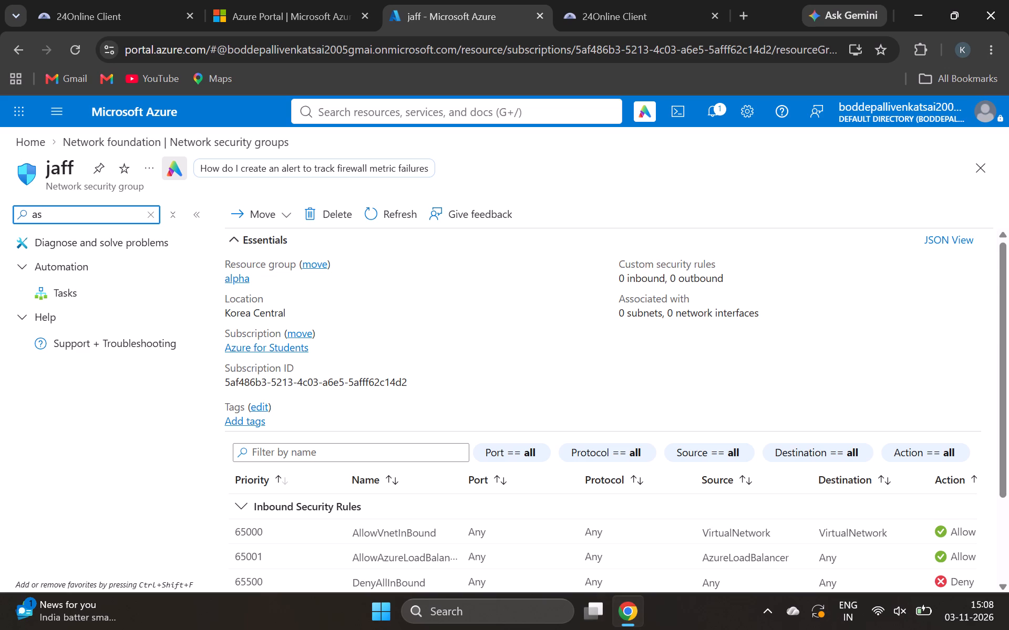
pyautogui.press('BackSpace')
pyautogui.press('BackSpace')
pyautogui.press('BackSpace')
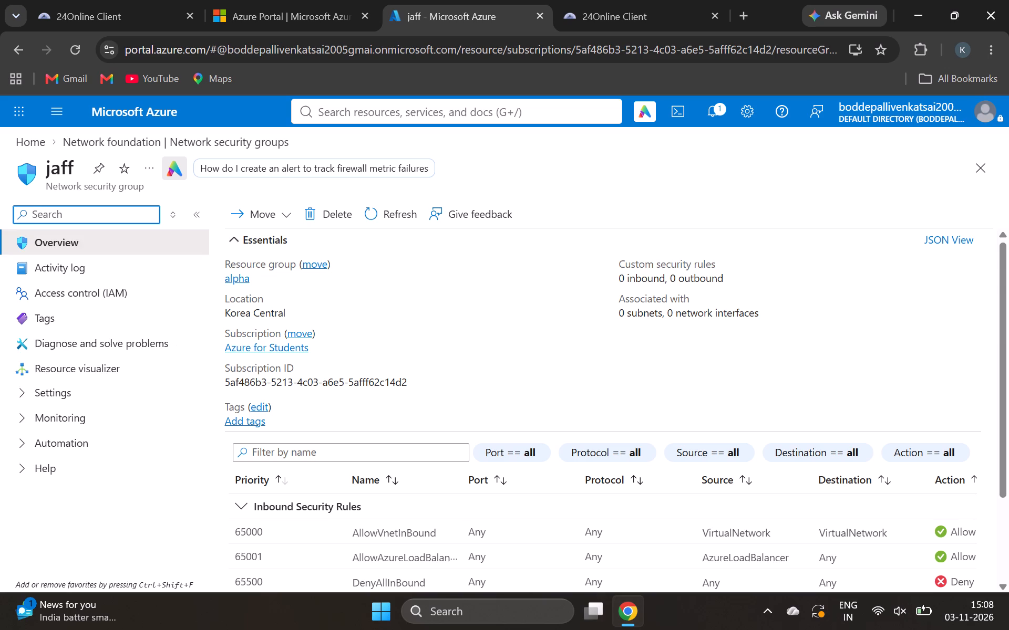
pyautogui.write('sub')
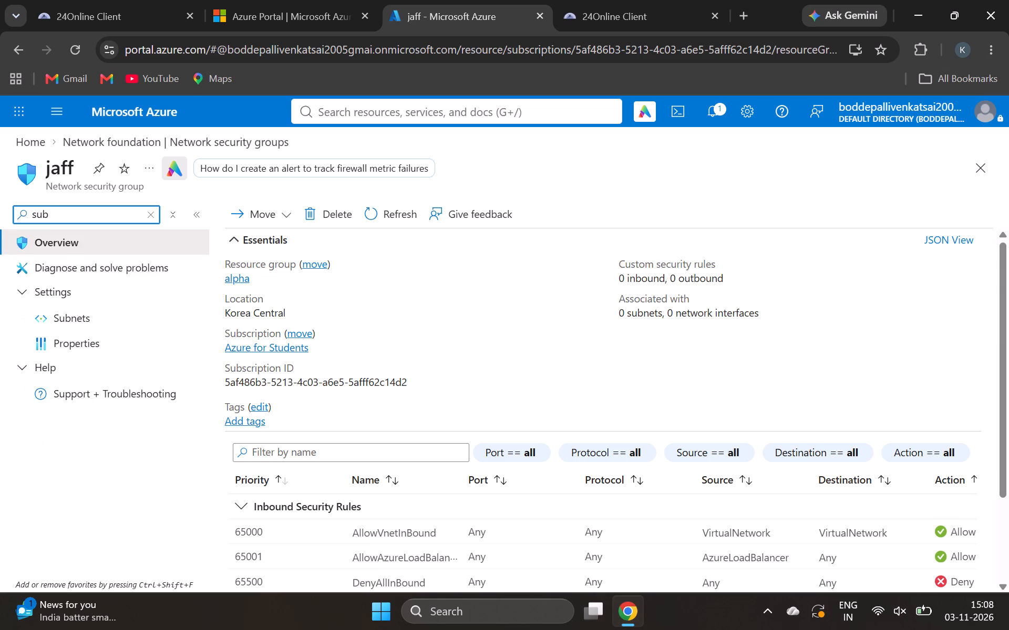
pyautogui.click(45, 318)
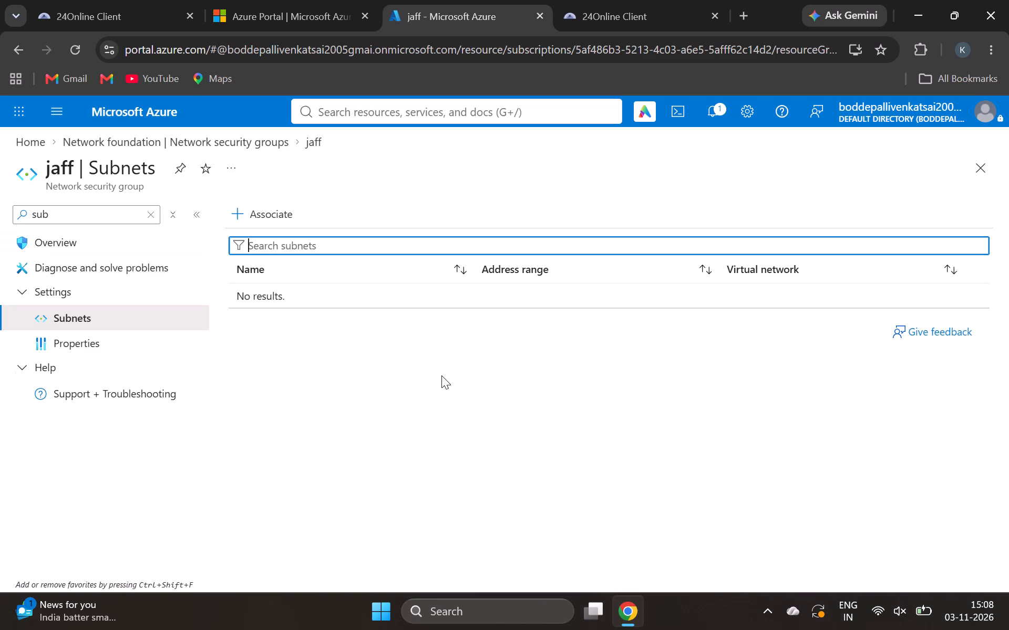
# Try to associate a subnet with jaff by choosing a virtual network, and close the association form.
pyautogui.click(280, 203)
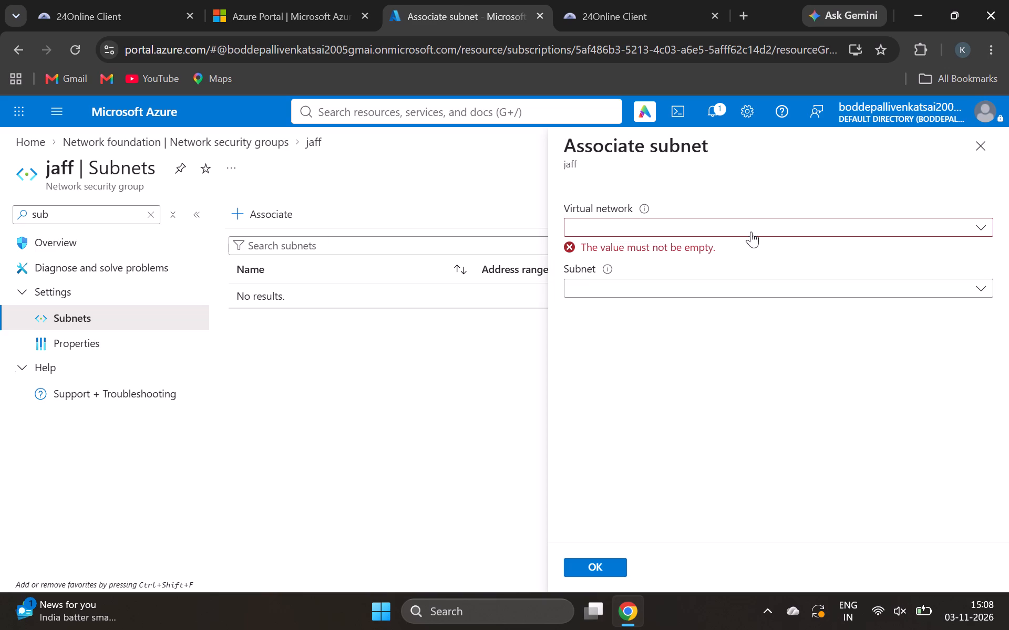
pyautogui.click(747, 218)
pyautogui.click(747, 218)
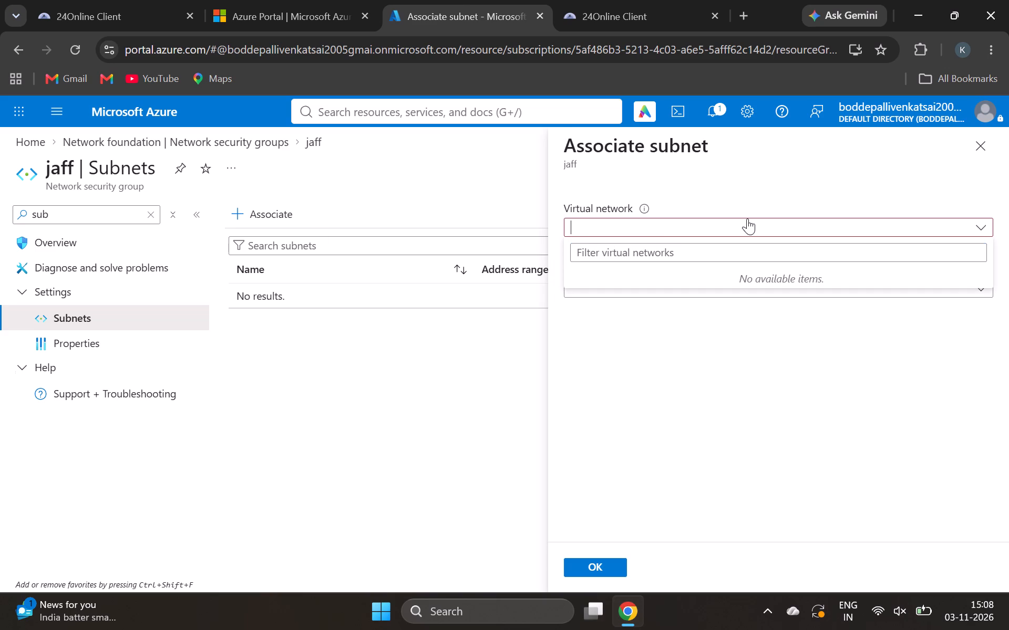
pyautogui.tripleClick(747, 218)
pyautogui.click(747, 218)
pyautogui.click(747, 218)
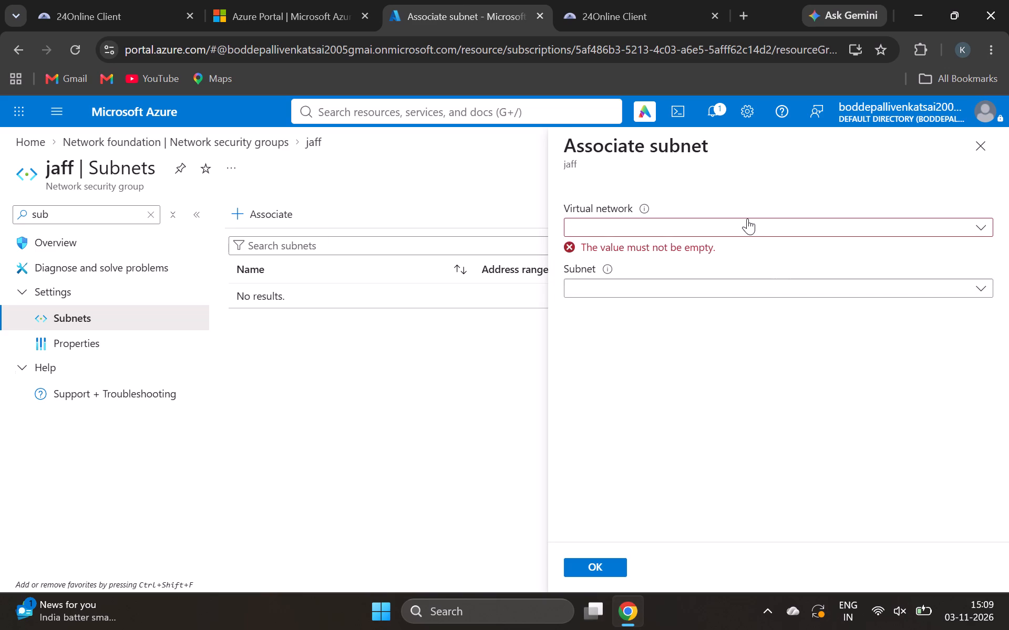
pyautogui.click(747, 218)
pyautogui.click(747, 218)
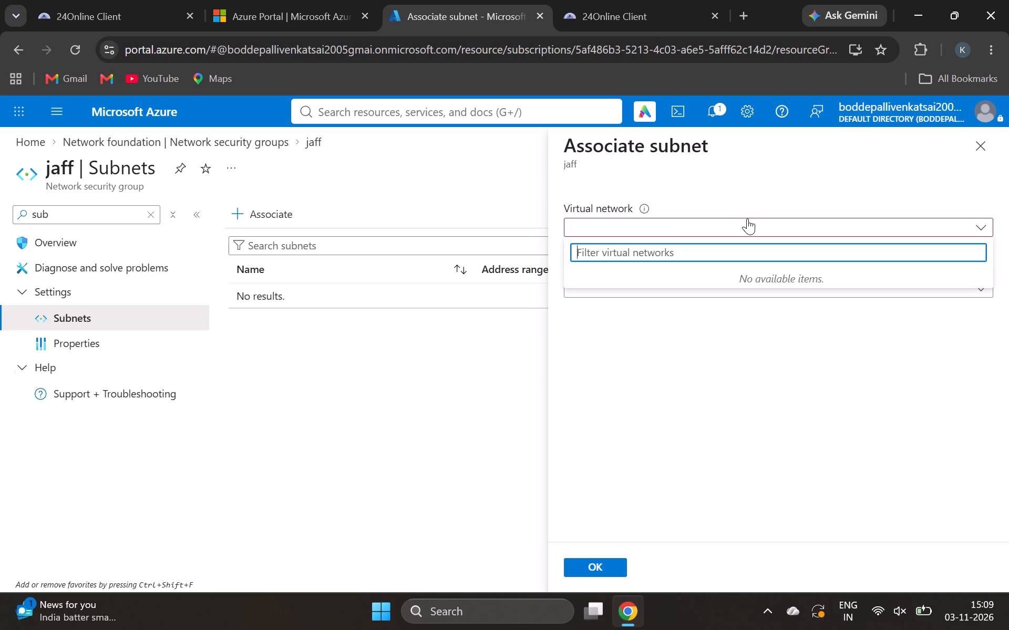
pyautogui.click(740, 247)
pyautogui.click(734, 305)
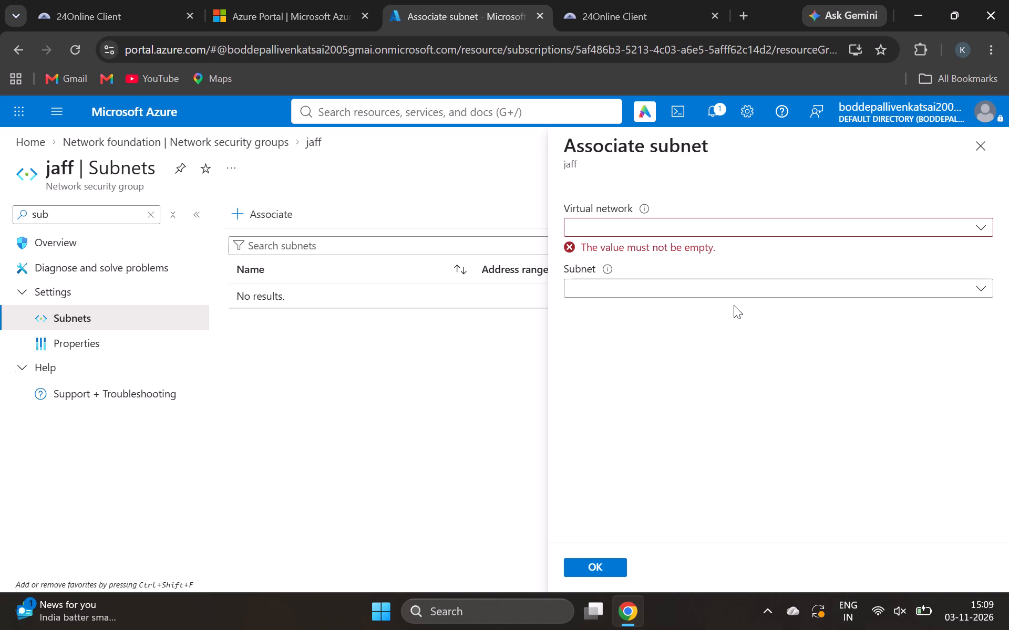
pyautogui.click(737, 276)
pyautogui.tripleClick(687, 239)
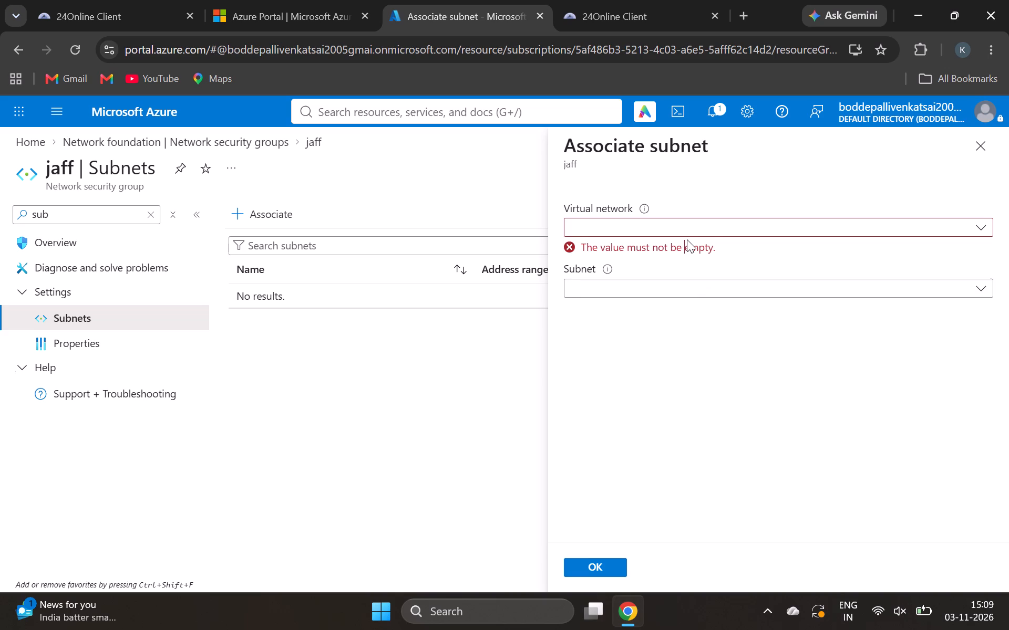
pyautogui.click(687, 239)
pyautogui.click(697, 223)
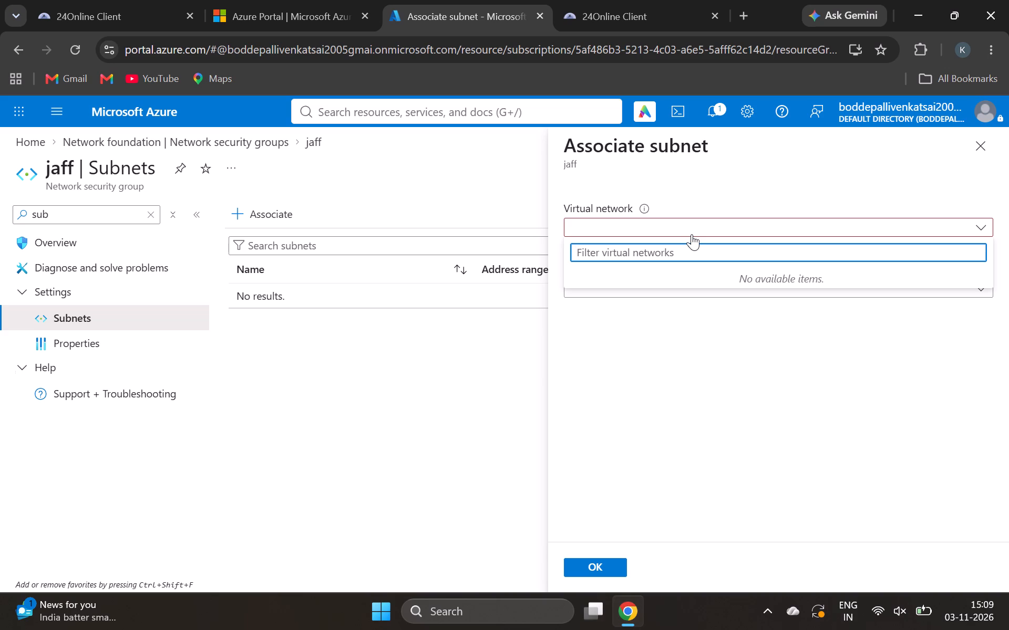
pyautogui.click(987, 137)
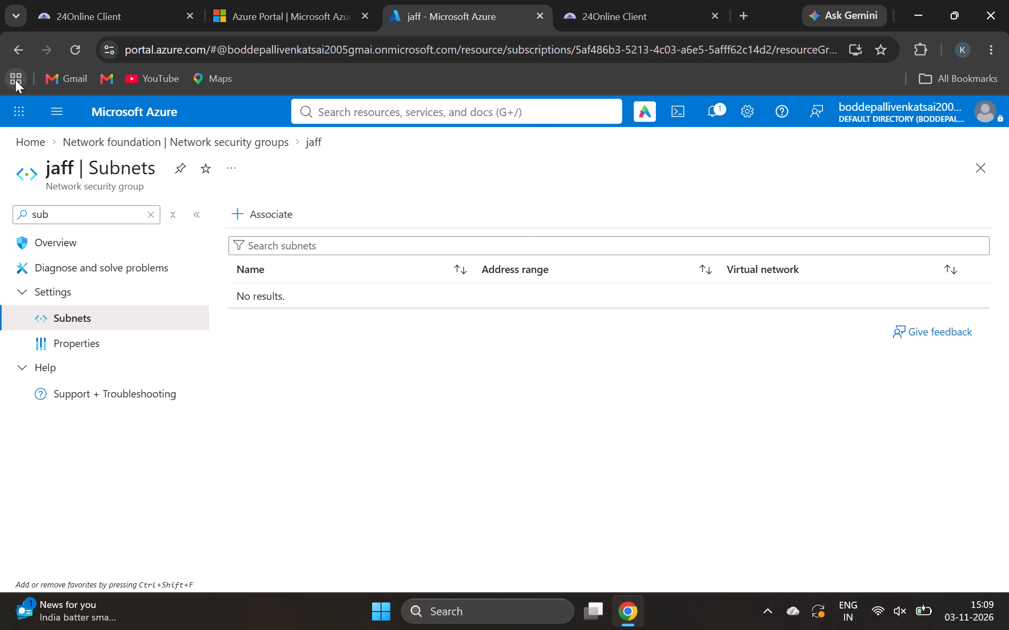